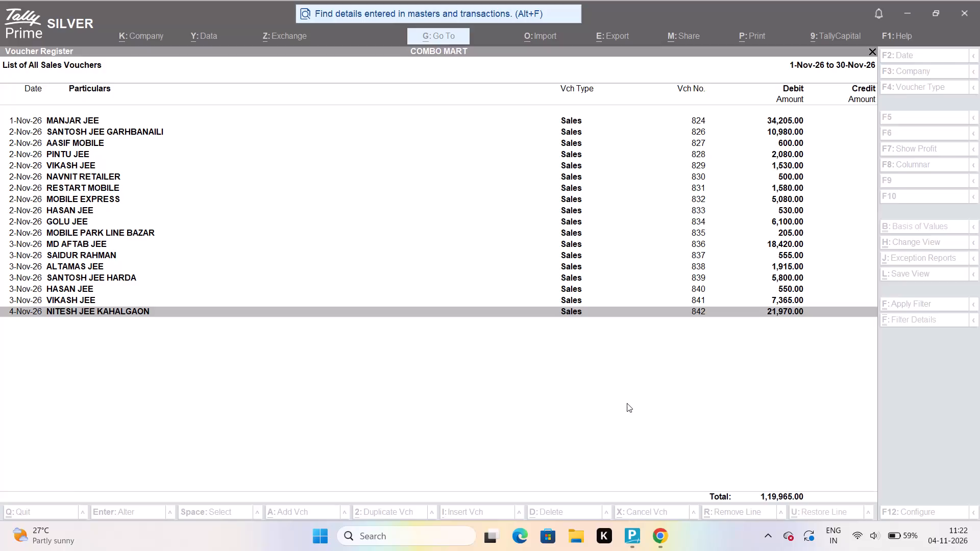
Leave the sales voucher register and start a new sales voucher dated 4-11.
click(627, 403)
key(Escape)
key(Escape)
key(Escape)
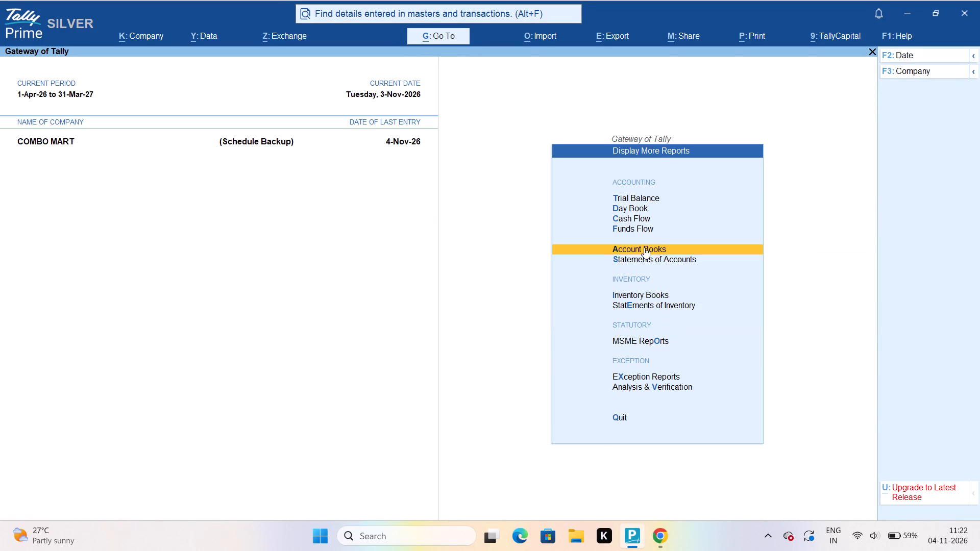
key(Escape)
click(631, 236)
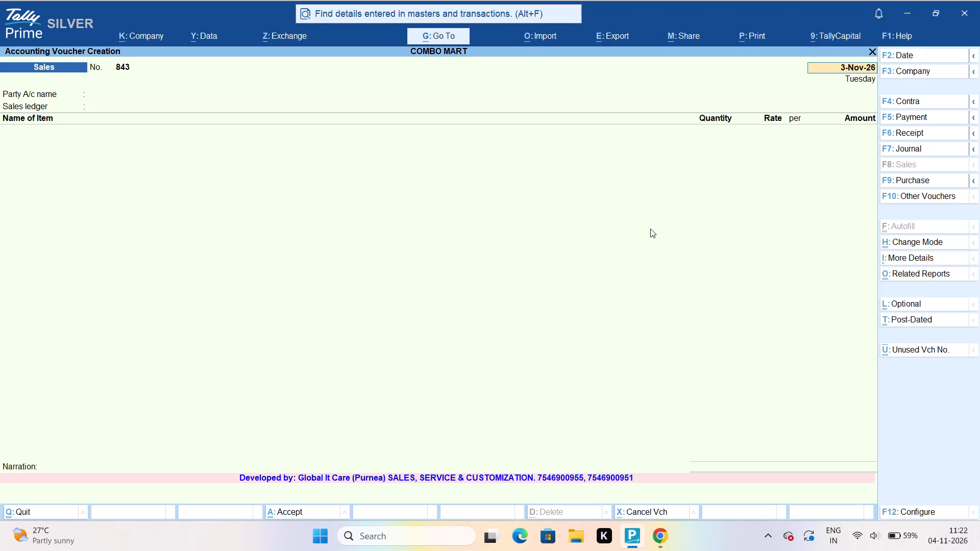
text(4-11)
key(Return)
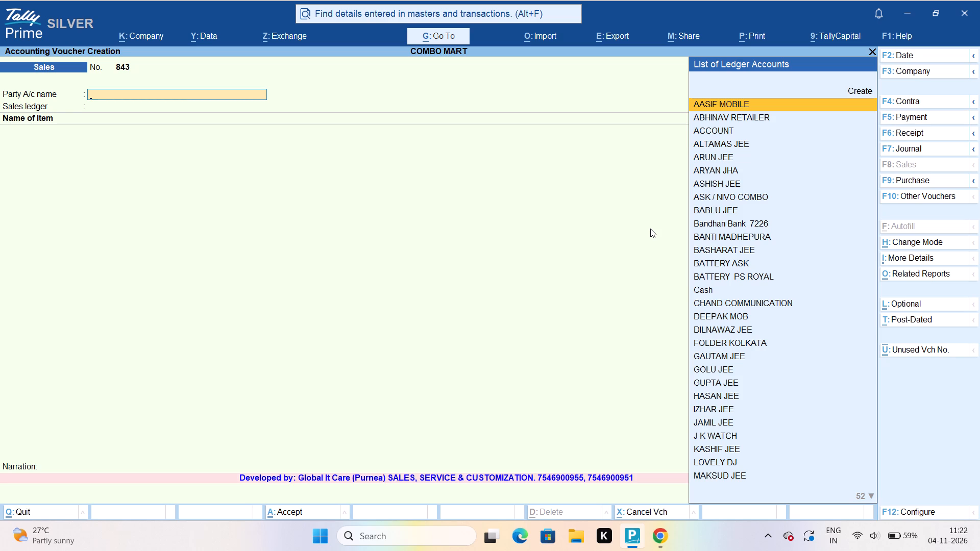
Set the voucher's party account to MOBILE EXPRESS, accept the party details and use the SALE ledger.
text(MOB)
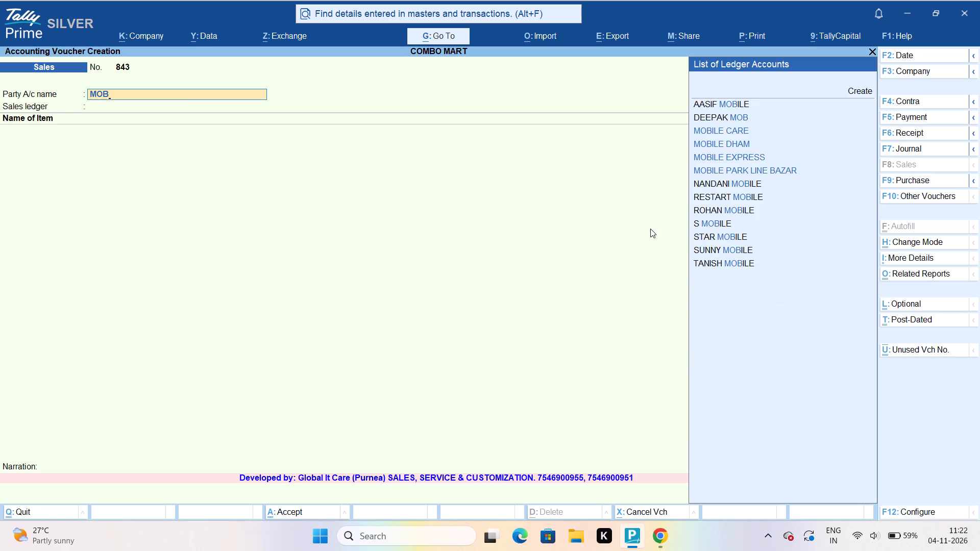
text(ILE EXPR)
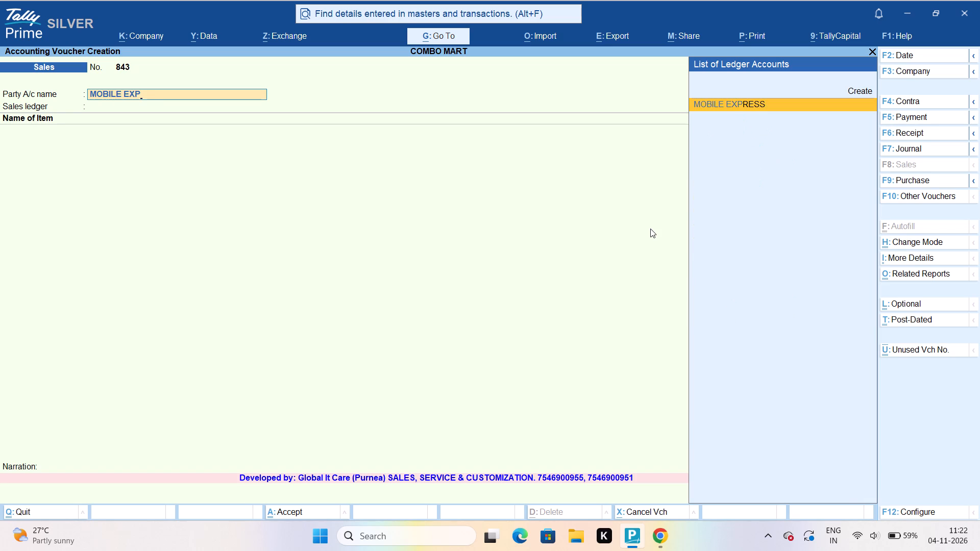
key(Return)
key(ctrl+a)
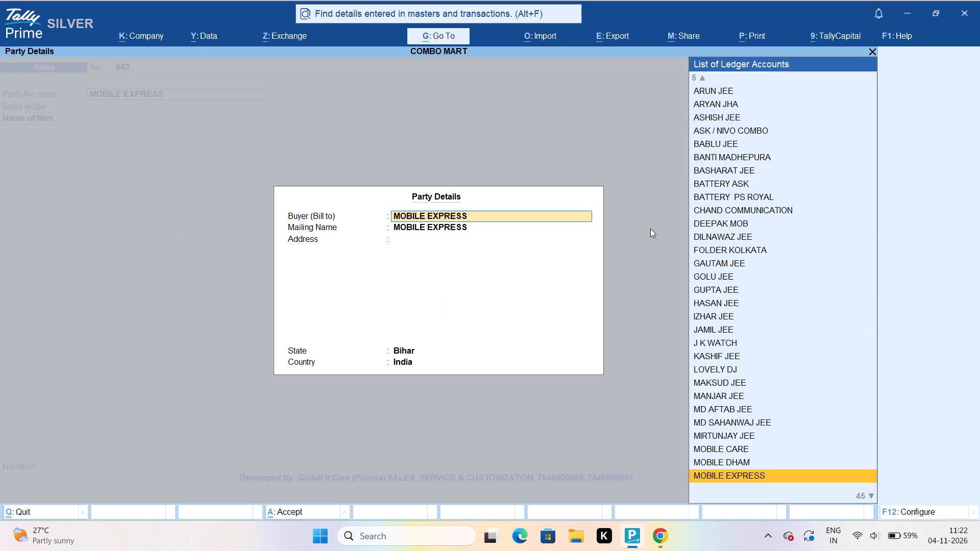
key(ctrl+a)
key(Return)
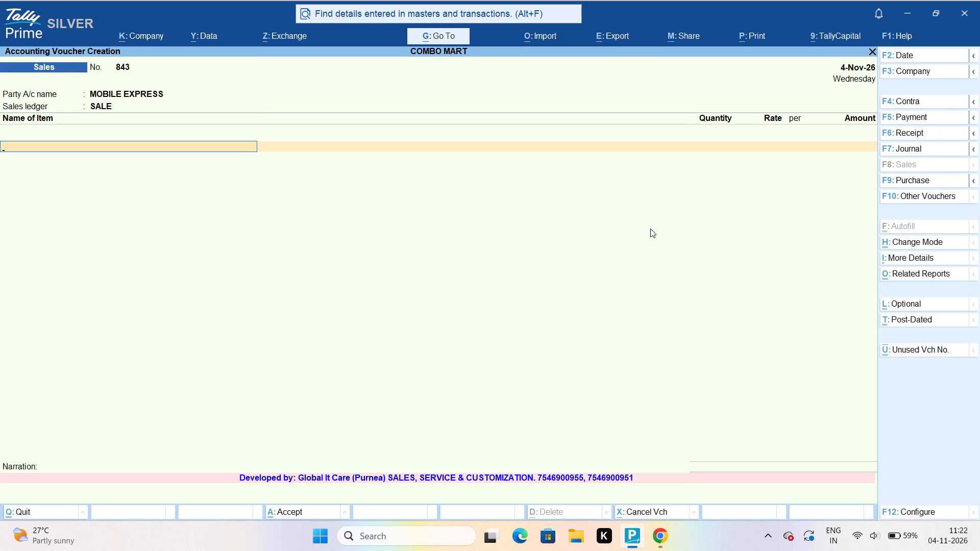
Add the item C55 VARNI RIDER with quantity 10 PCS at a rate of 590.
text(C55)
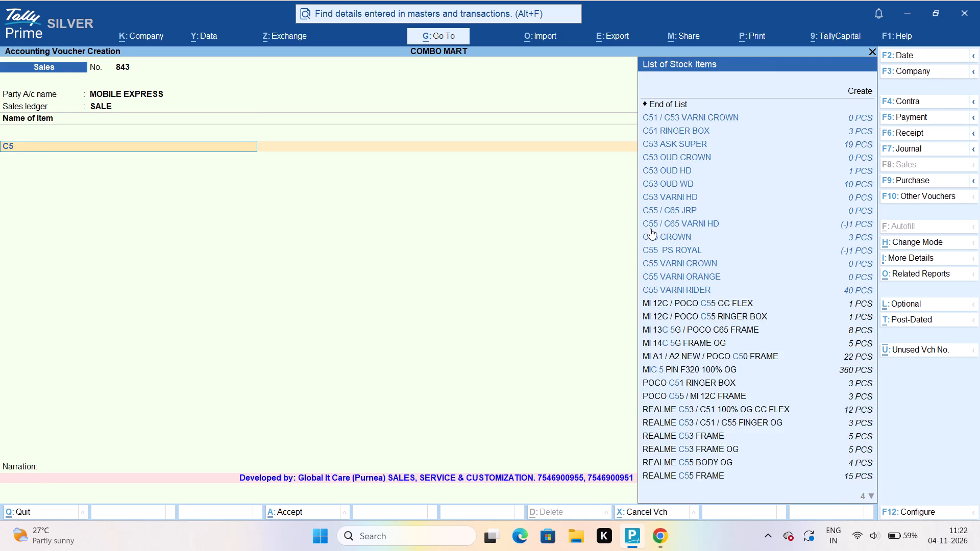
key(space)
text(VAR)
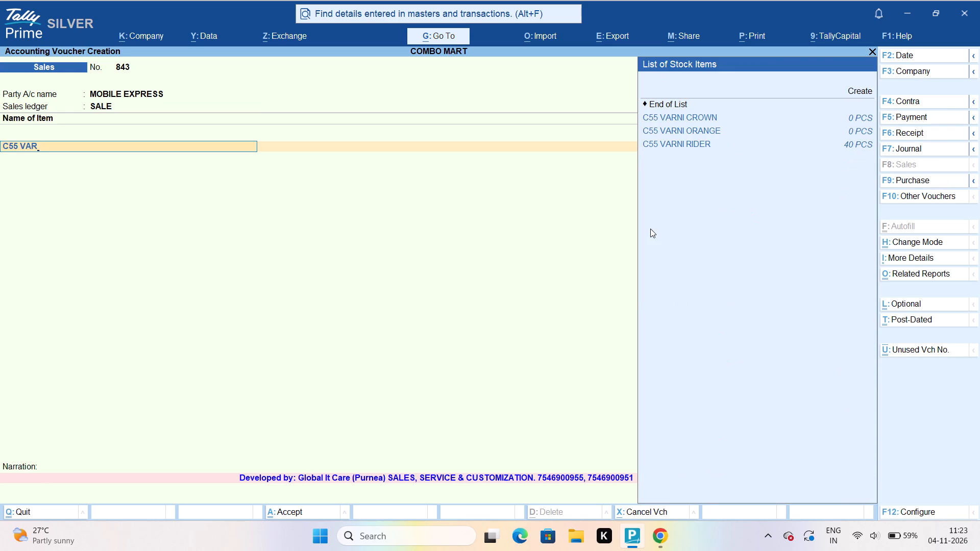
key(Down)
key(Down)
key(Down)
key(Return)
key(Return)
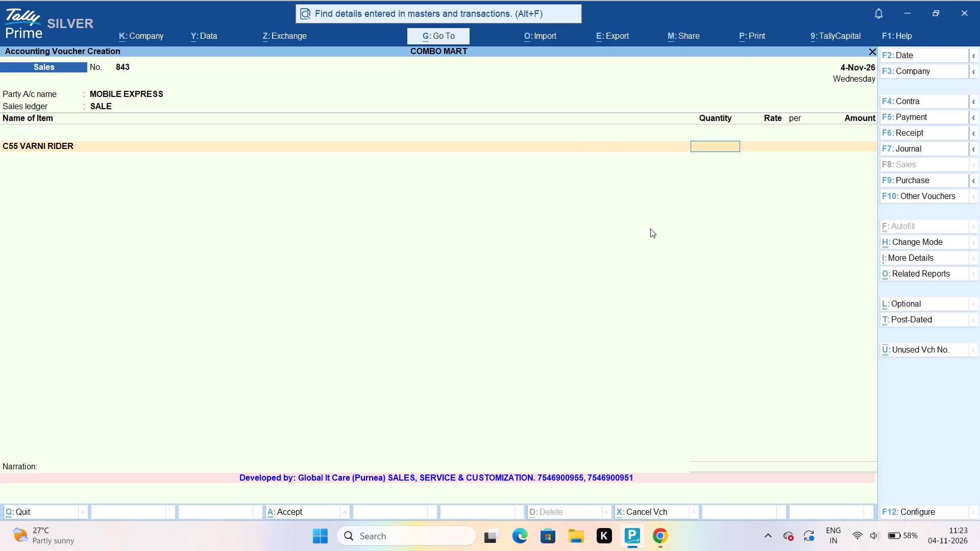
text(10)
key(Return)
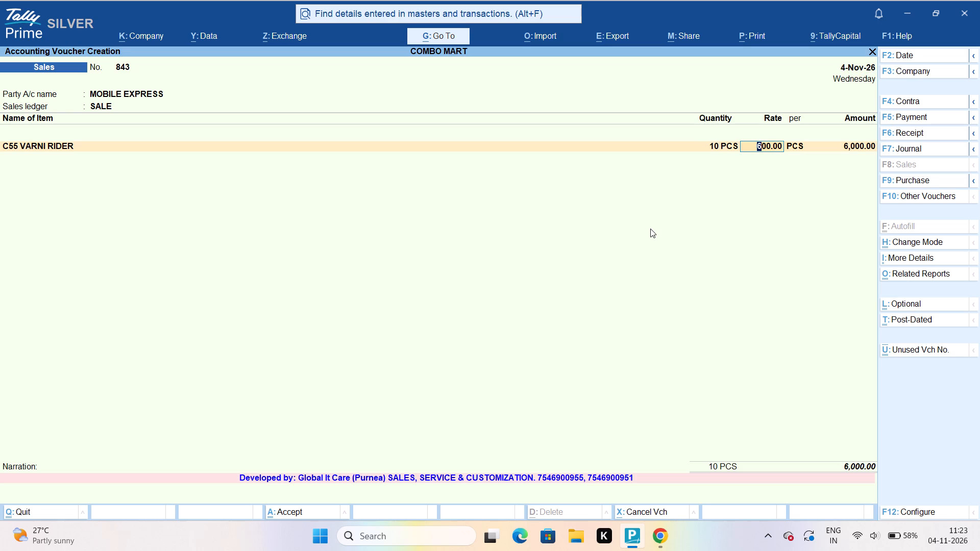
text(590)
key(Return)
key(Return)
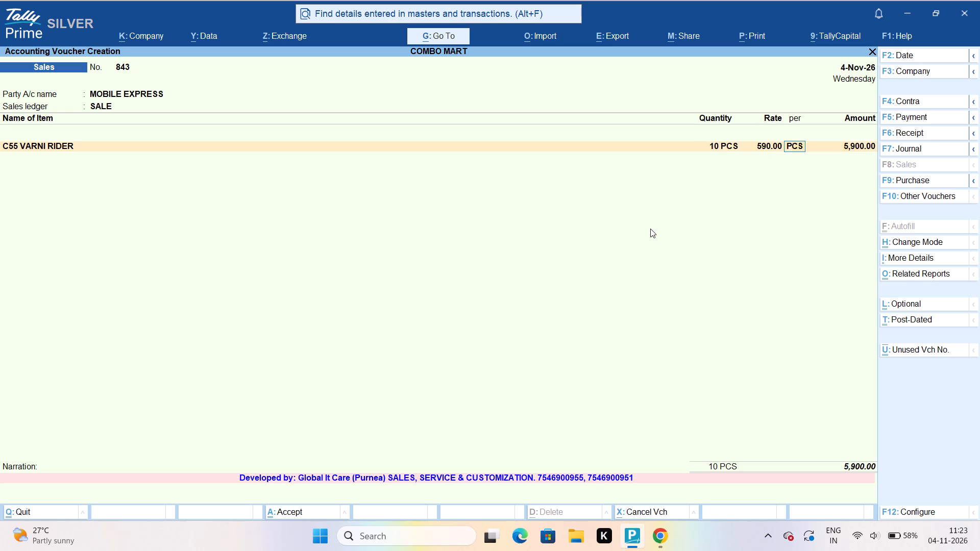
key(Return)
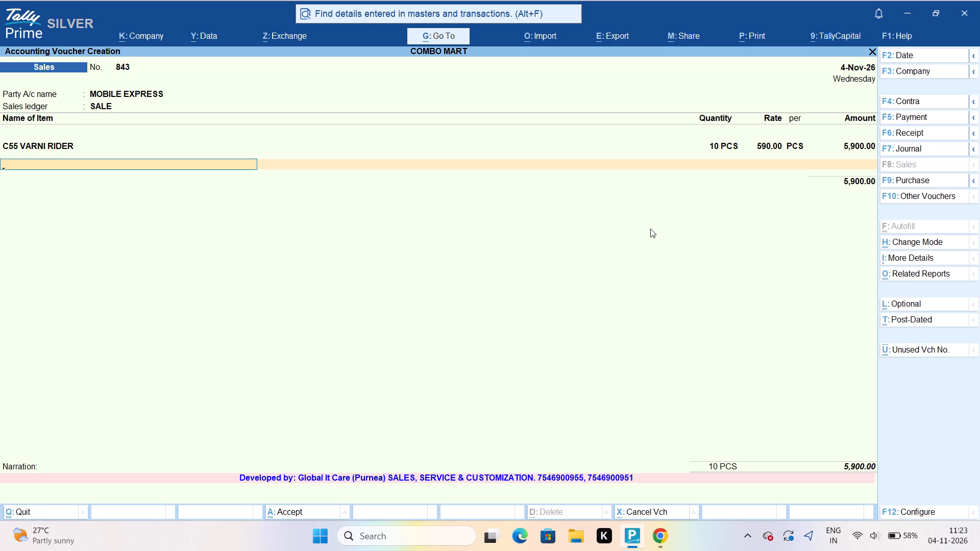
Add the item C30 VARNI RIDER with quantity 2 PCS at a rate of 500.
text(C30 VAR)
key(Return)
key(Return)
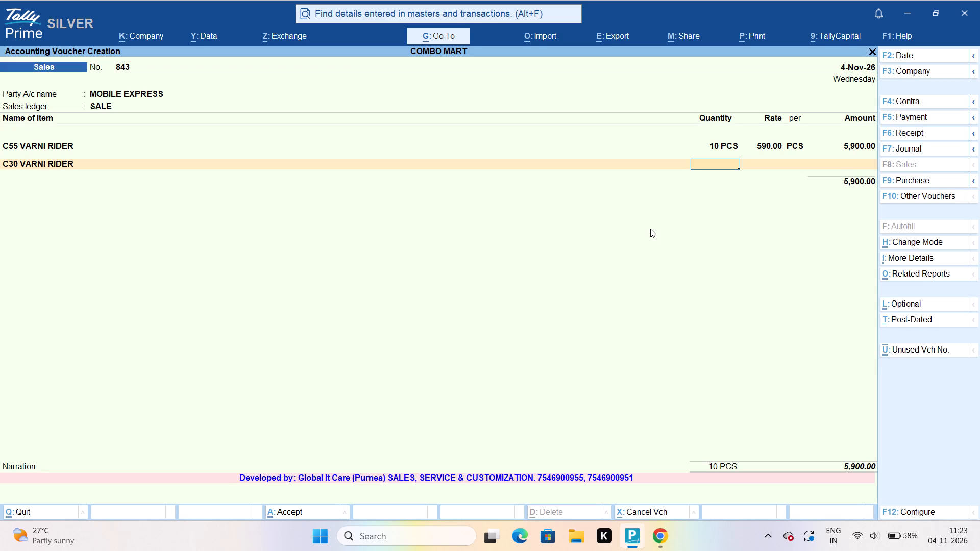
key(2)
key(Return)
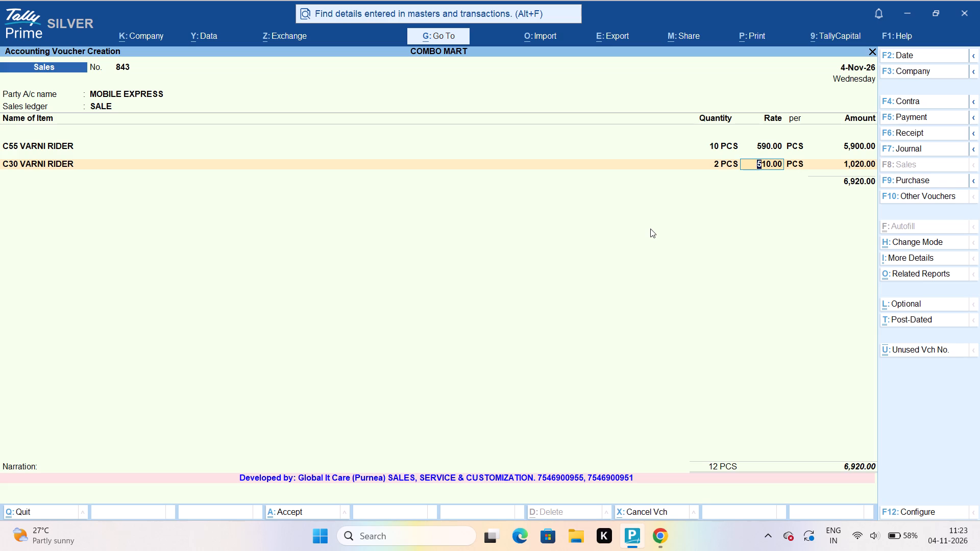
text(500)
key(Return)
key(Return)
key(Return)
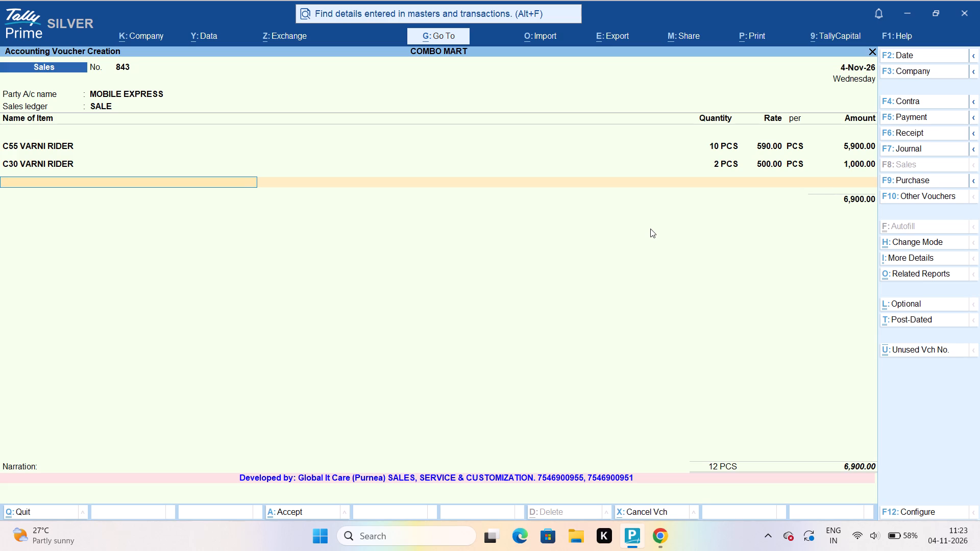
Add the item REALME 9I 5G VARNI RIDER with quantity 1 PCS at a rate of 565.
key(i)
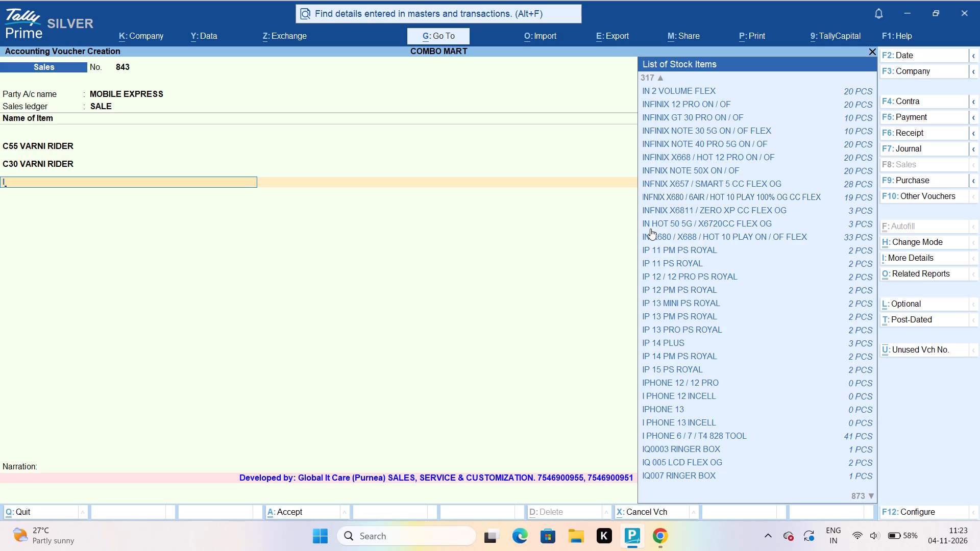
key(BackSpace)
text(9I 5G VA)
key(Return)
key(Return)
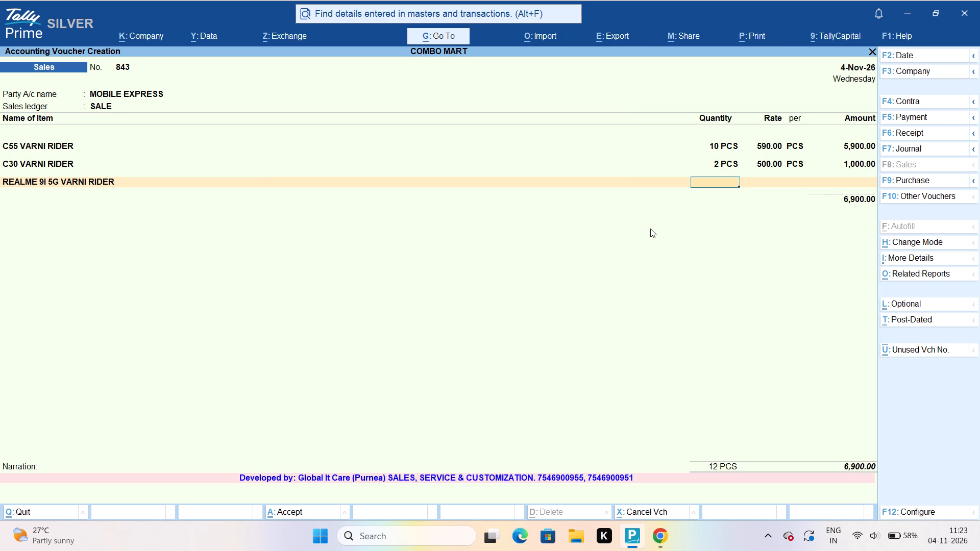
key(1)
key(Return)
text(565)
key(Return)
key(Return)
key(Return)
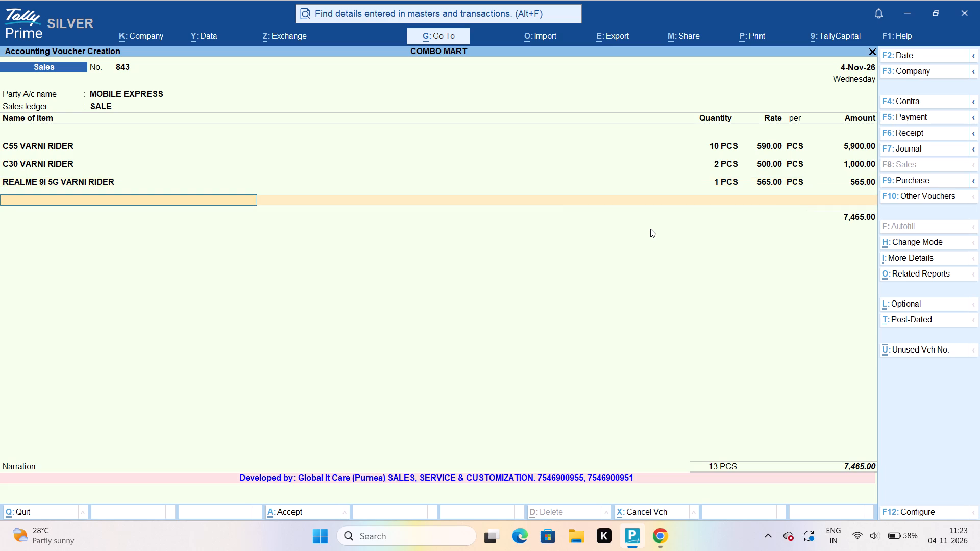
Add the item REALME 12+ VARNI RIDER with quantity 2 PCS at a rate of 590.
text(12)
key(plus)
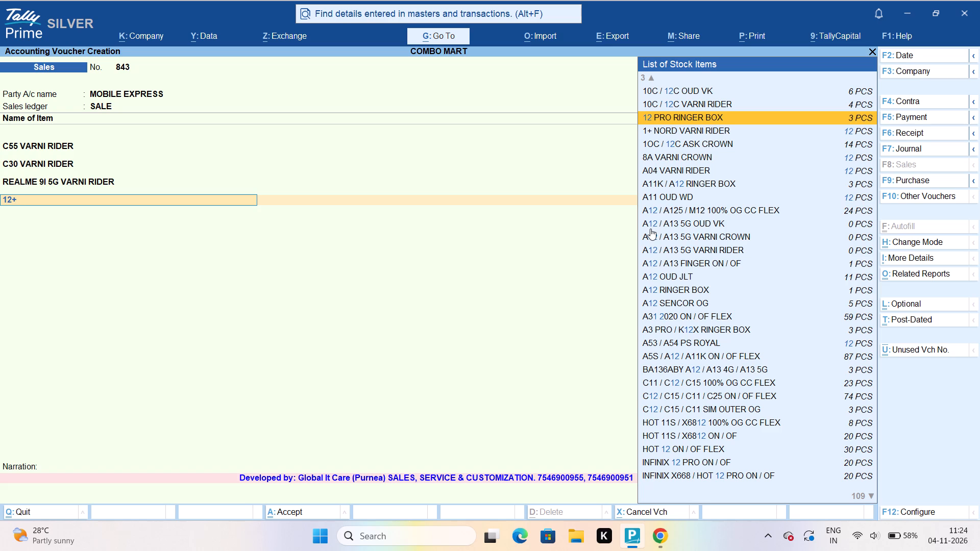
text(VAR)
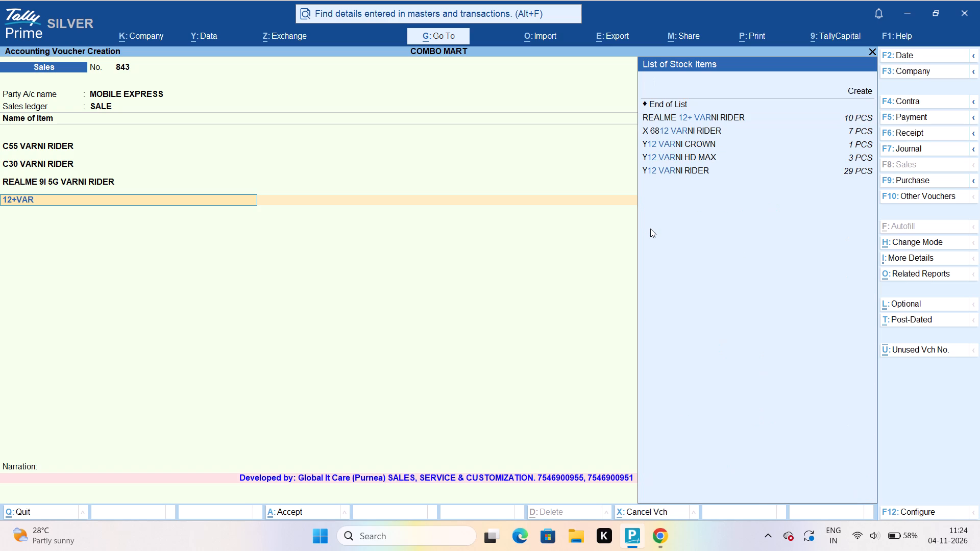
key(Down)
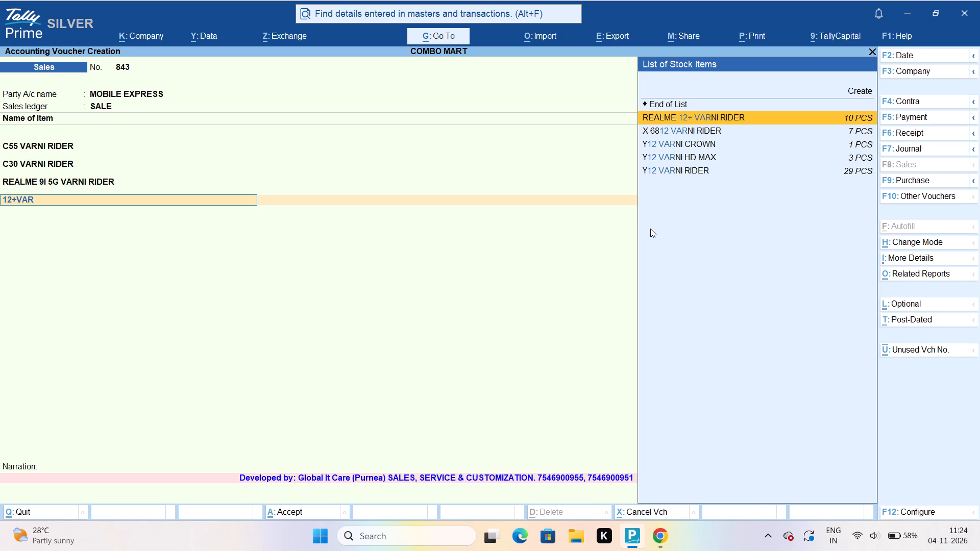
key(Return)
key(Return)
key(2)
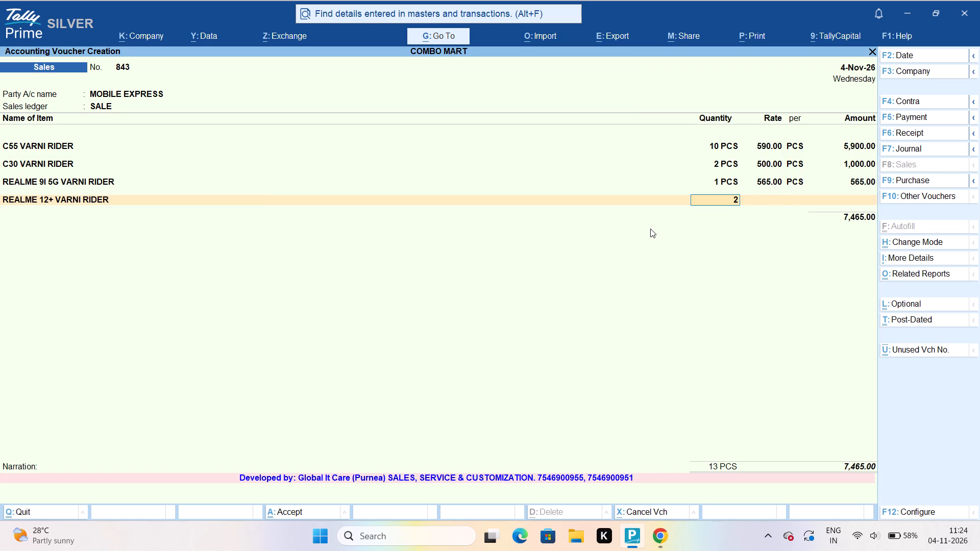
key(Return)
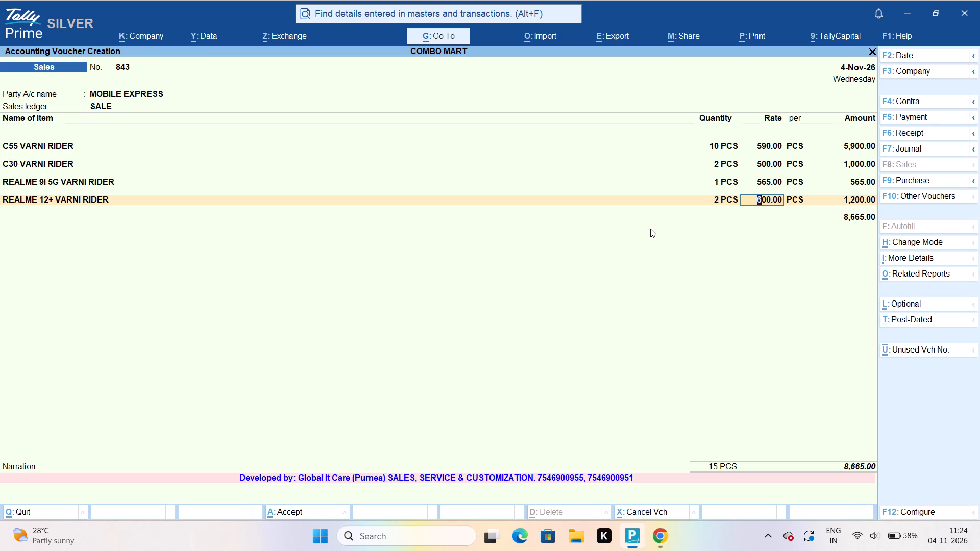
key(2)
key(BackSpace)
key(BackSpace)
key(BackSpace)
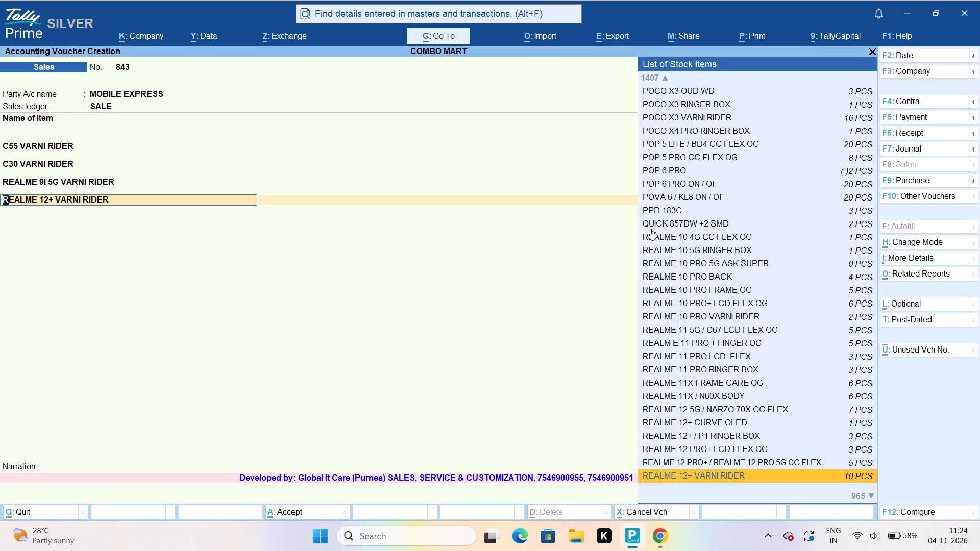
key(Return)
key(Return)
key(Return)
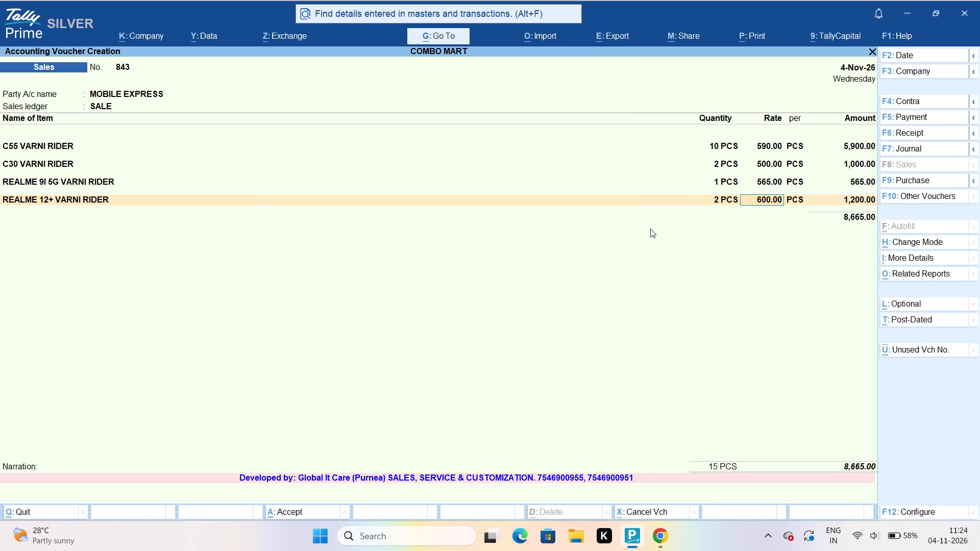
text(590)
key(Return)
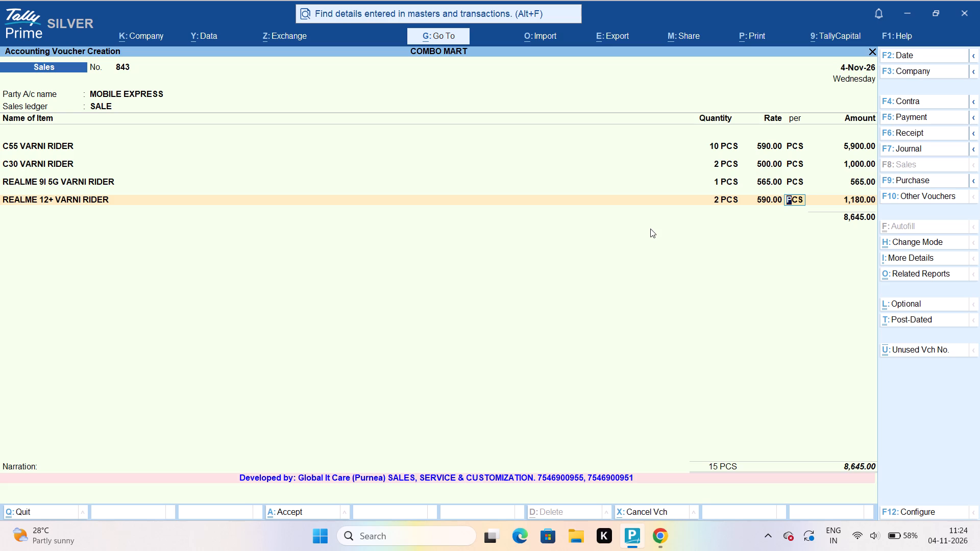
key(Return)
key(Return)
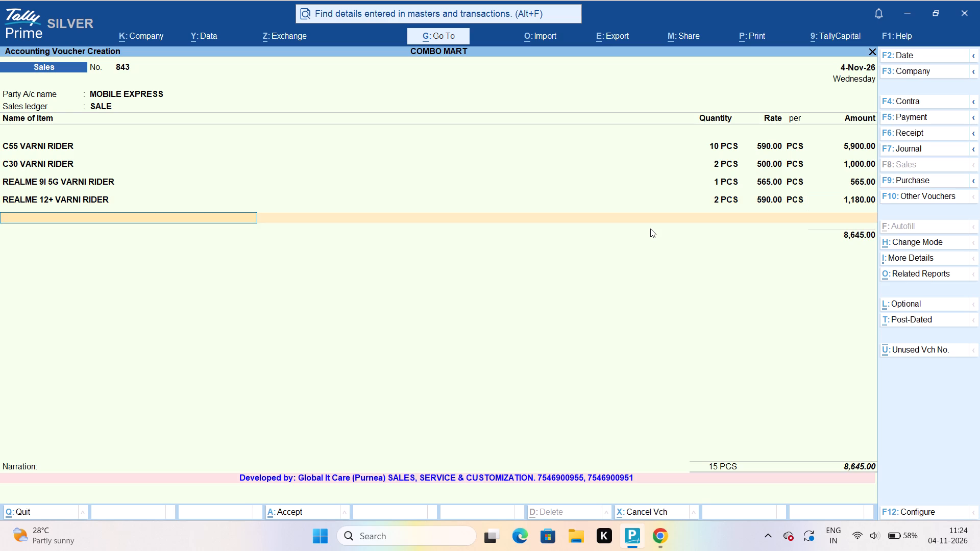
Add the item REALME 3 PRO OUD CROWN with quantity 2 PCS at a rate of 515.
text(REALME)
key(space)
text(3 PRO)
key(space)
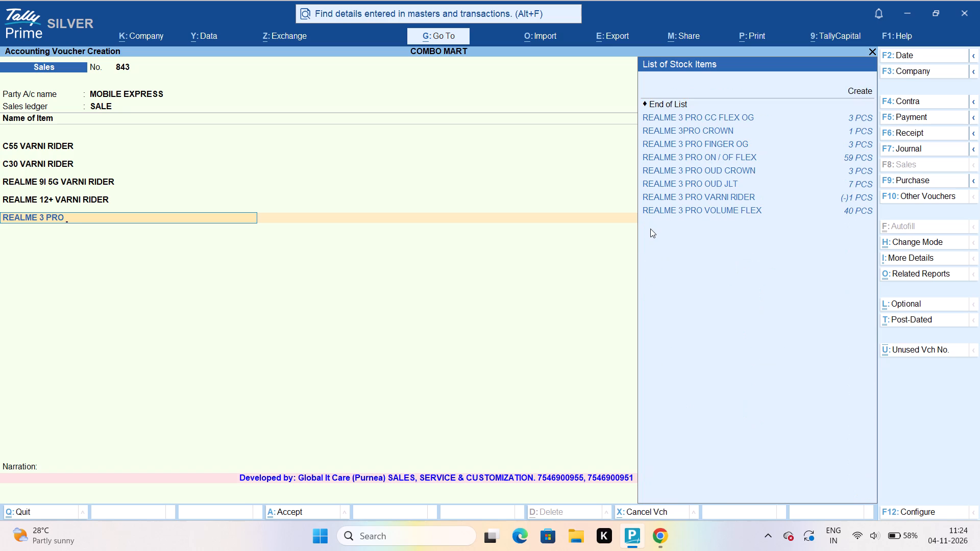
text(OUD)
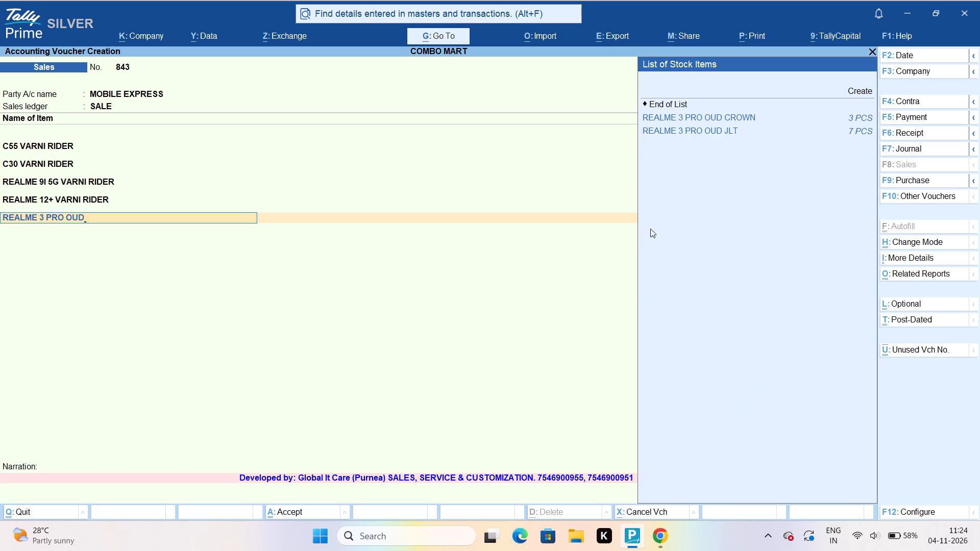
key(Down)
key(Down)
key(Up)
key(Return)
key(Return)
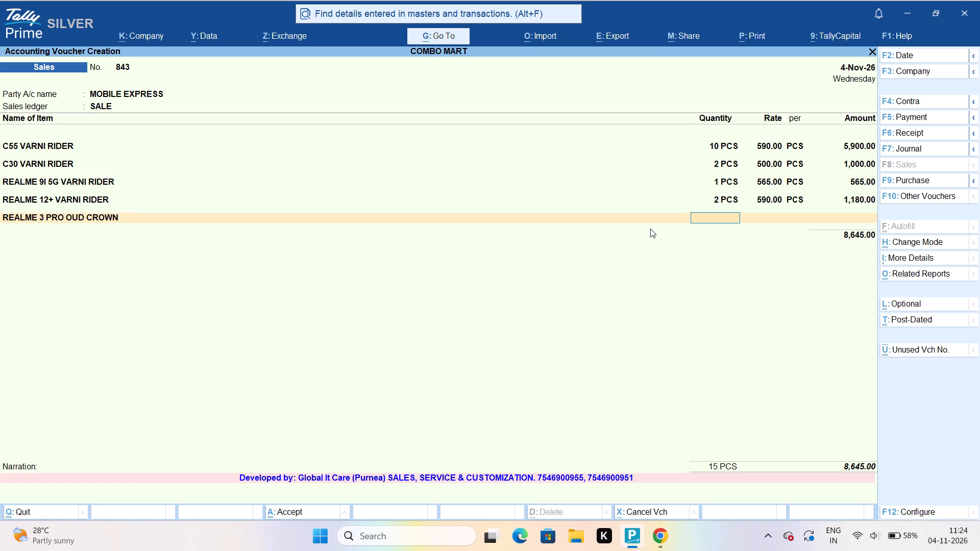
key(2)
key(Return)
text(515)
key(Return)
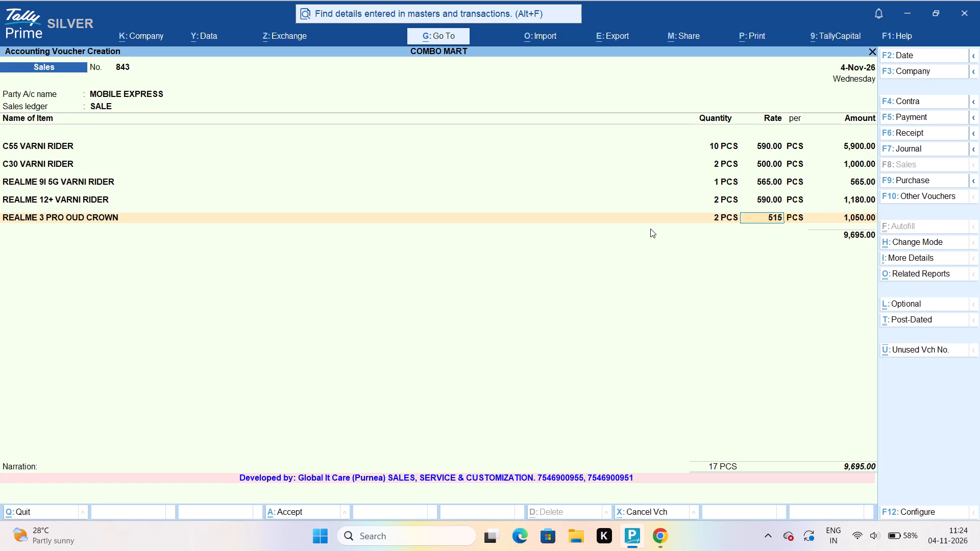
key(Return)
key(Return)
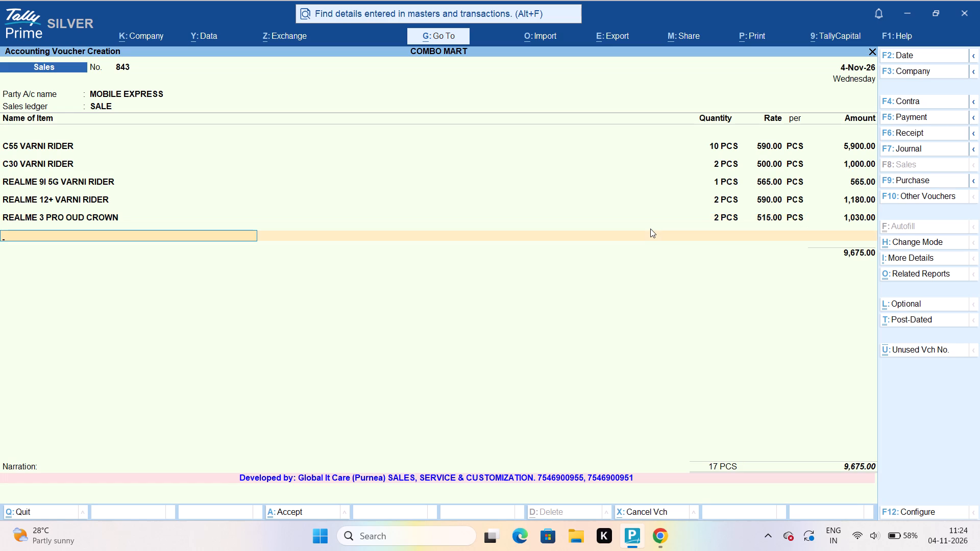
Add the item X6720 OUD CROWN with quantity 2 PCS at a rate of 560.
key(x)
text(6720 MVA)
key(BackSpace)
key(BackSpace)
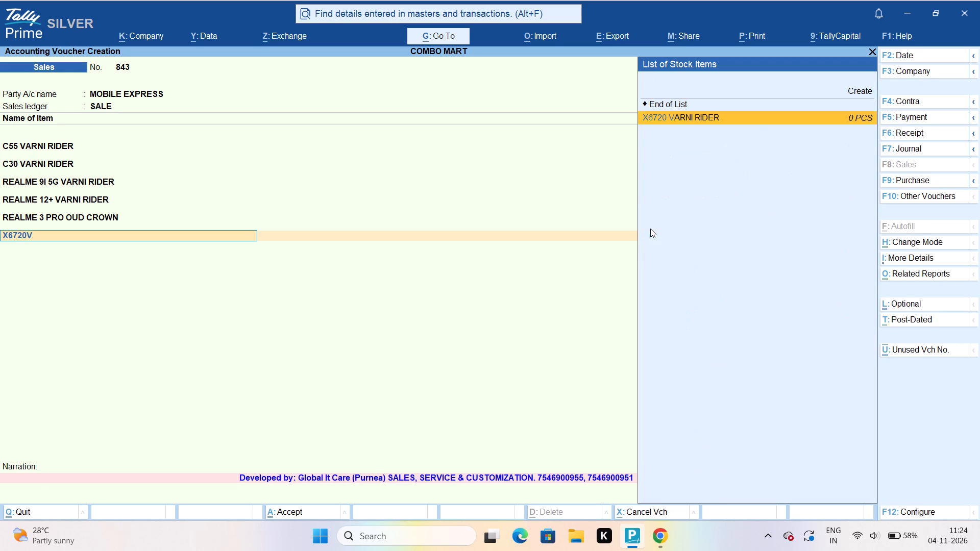
key(BackSpace)
key(BackSpace)
text(20OUD)
key(Return)
key(Return)
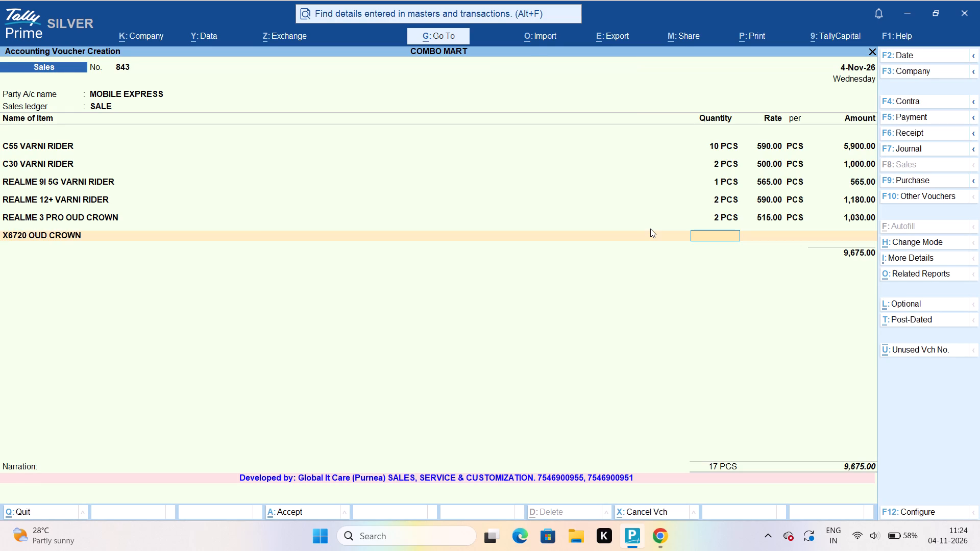
key(2)
key(Return)
key(Return)
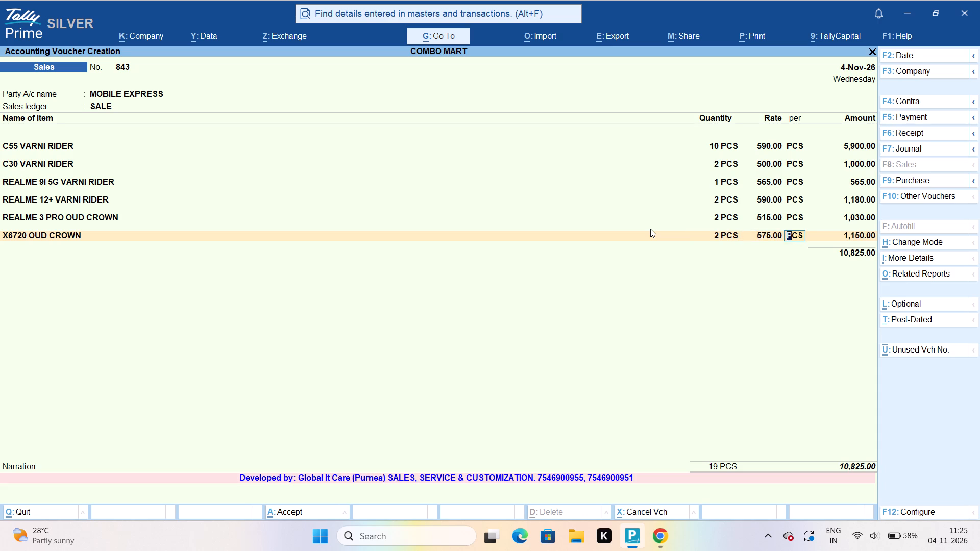
key(BackSpace)
text(560)
key(Return)
key(Return)
key(Return)
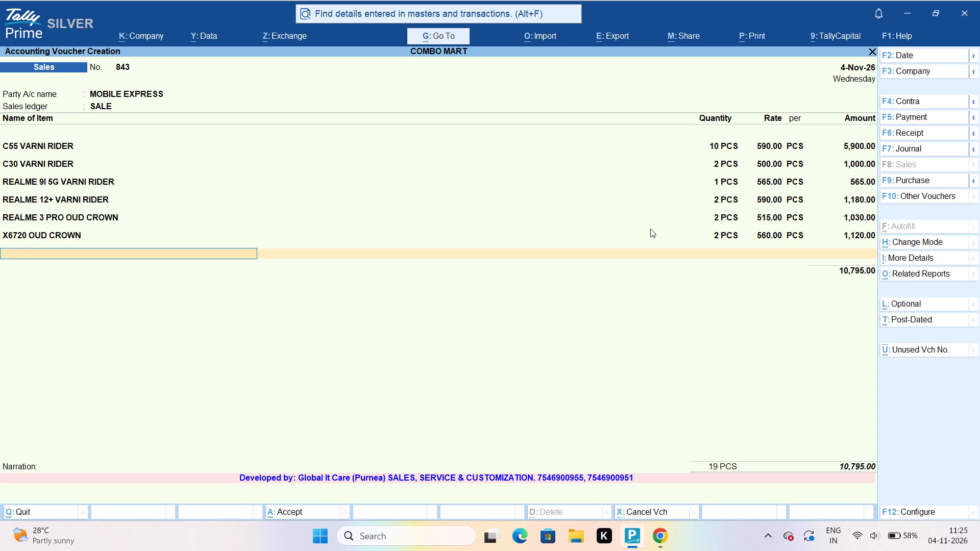
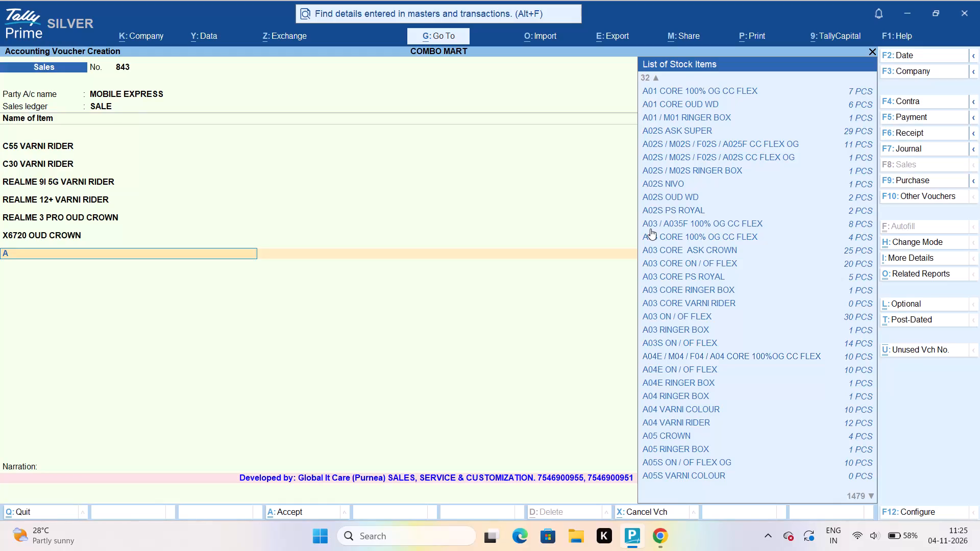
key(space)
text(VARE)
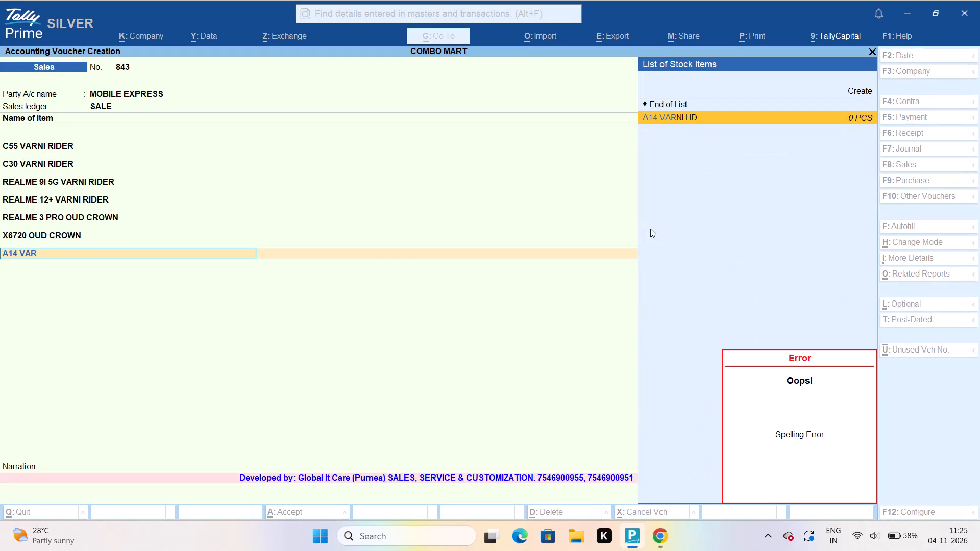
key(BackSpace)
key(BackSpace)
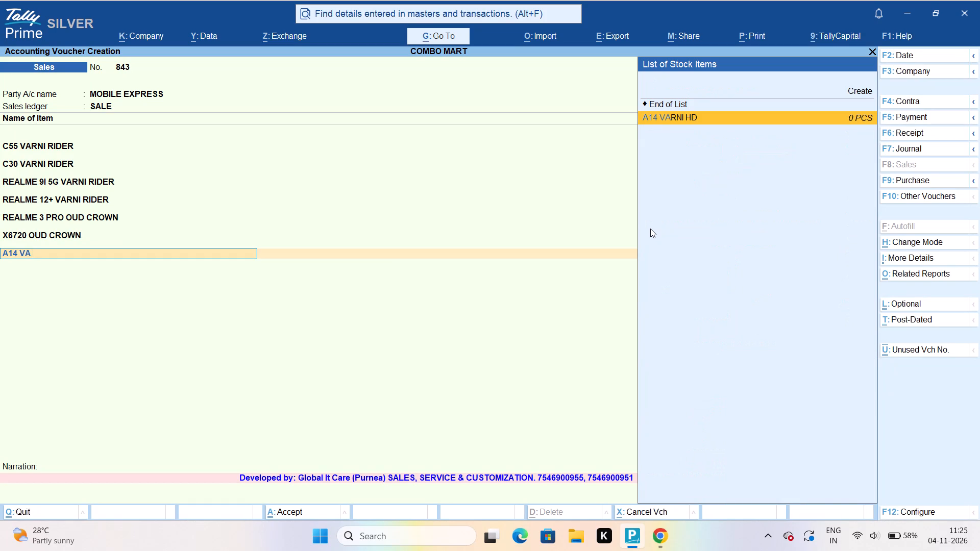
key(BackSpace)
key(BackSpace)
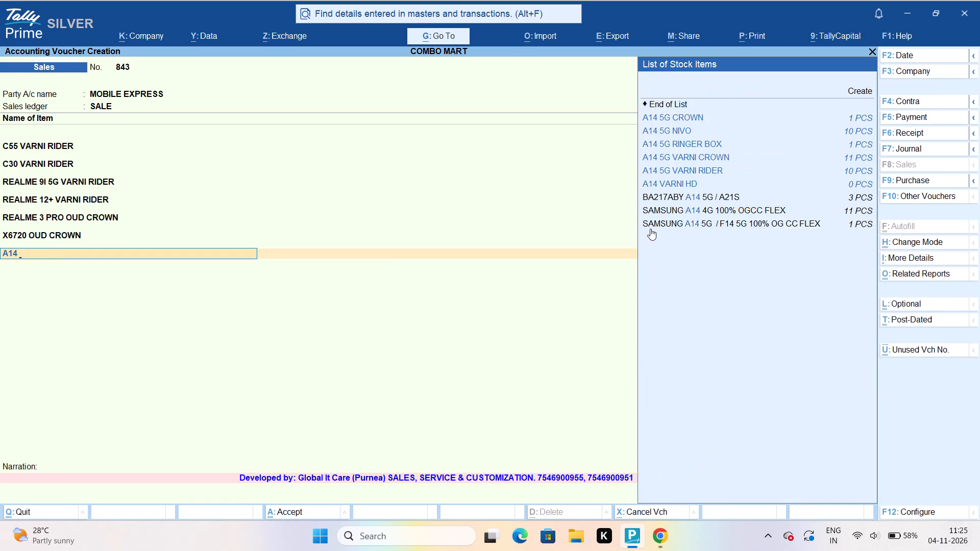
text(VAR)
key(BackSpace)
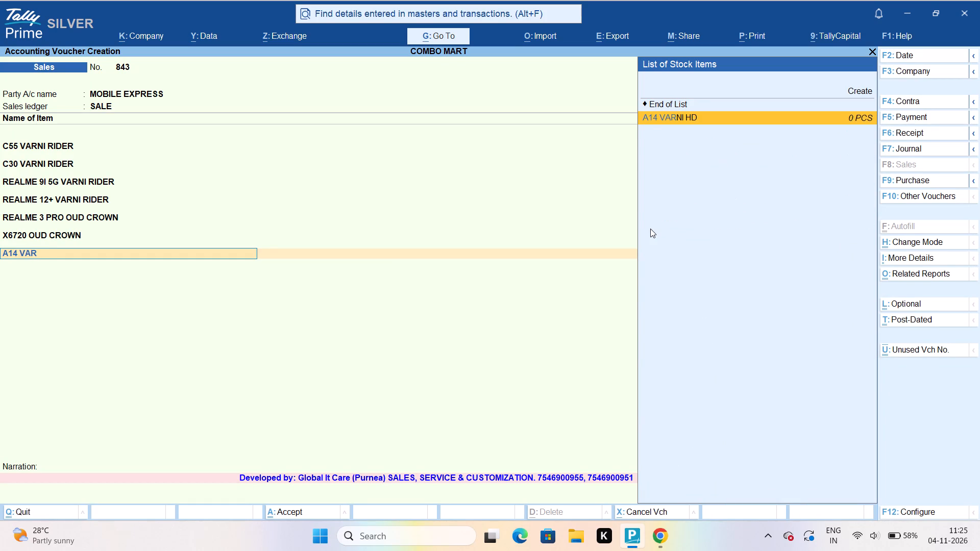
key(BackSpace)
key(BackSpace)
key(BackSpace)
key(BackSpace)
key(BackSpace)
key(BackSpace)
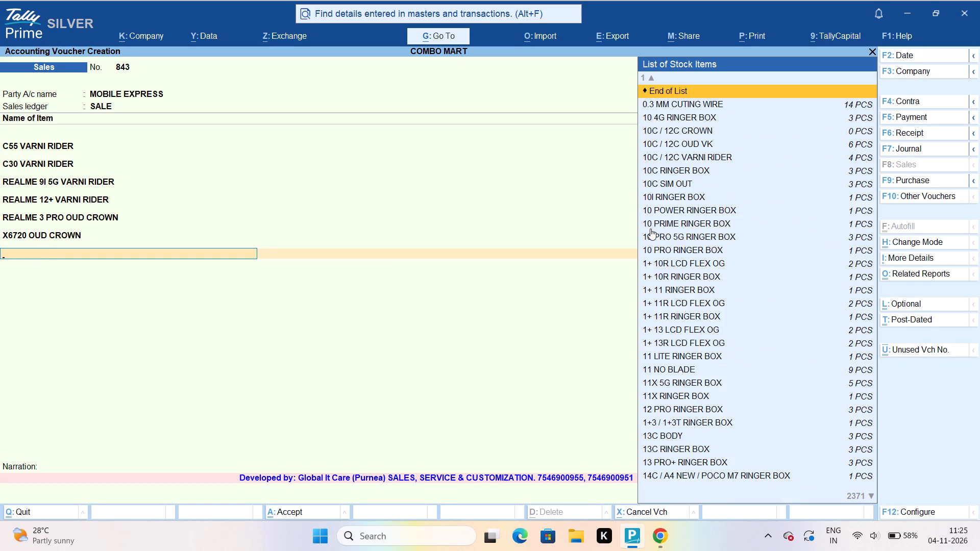
Add the item A14 5G VARNI CROWN with quantity 2 PCS at a rate of 515.
text(A14)
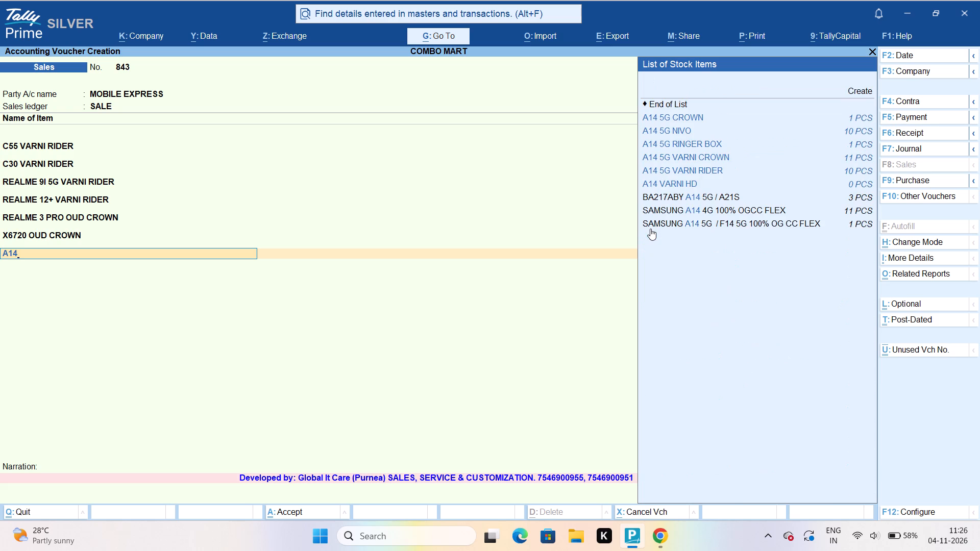
key(Down)
key(Down)
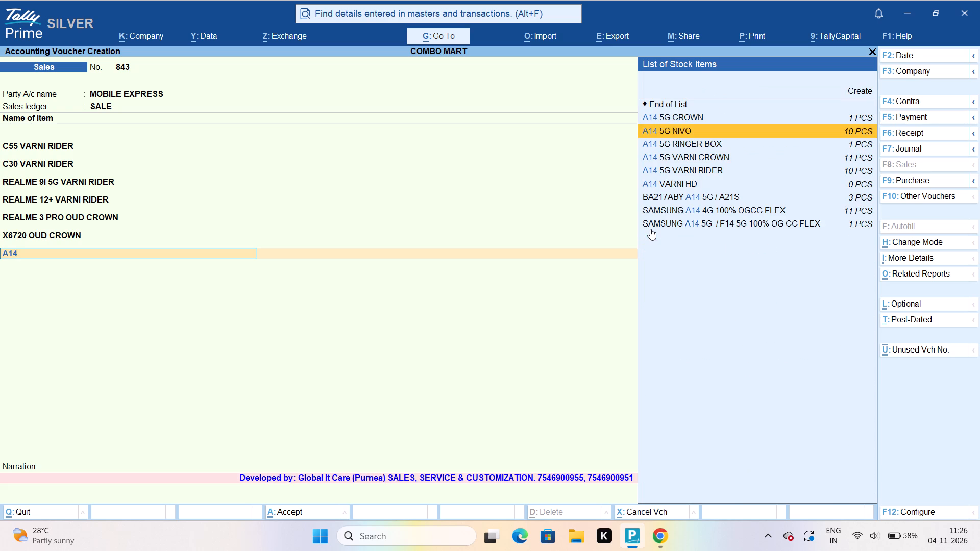
key(Down)
key(Down)
key(Return)
key(Return)
key(Return)
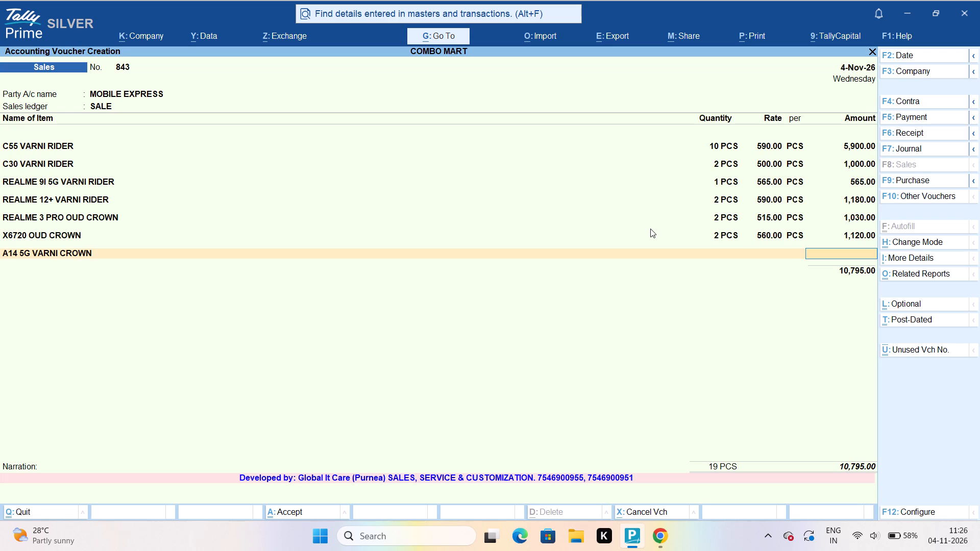
key(BackSpace)
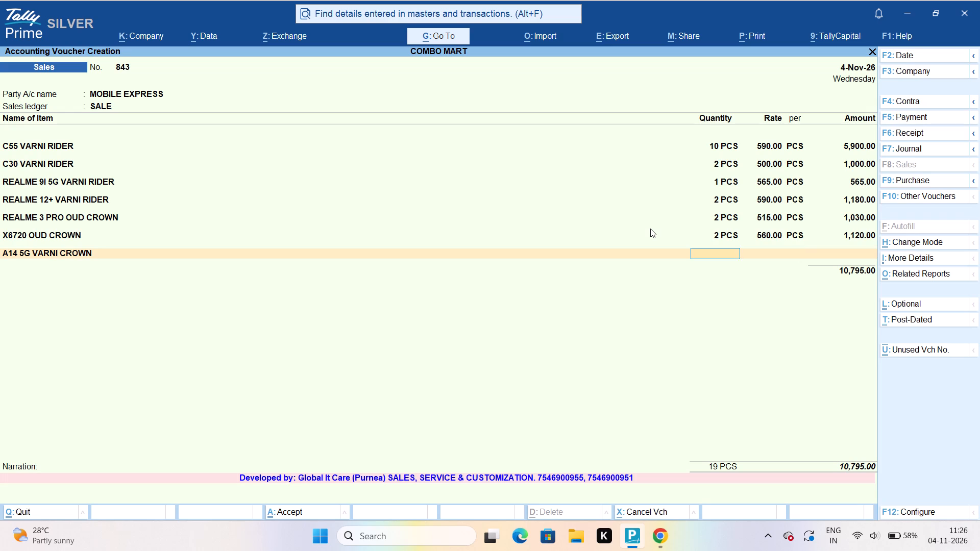
key(2)
key(Return)
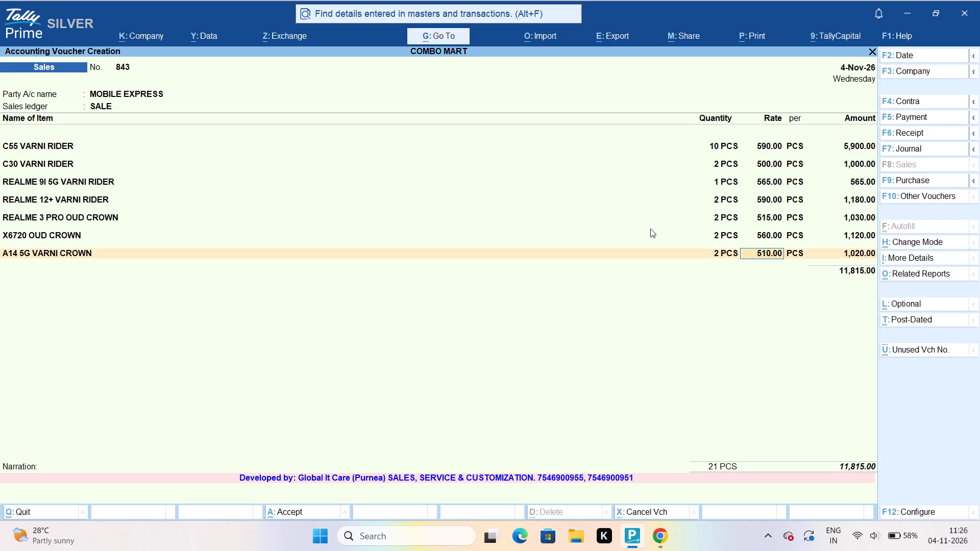
text(515)
key(Return)
key(Return)
key(Return)
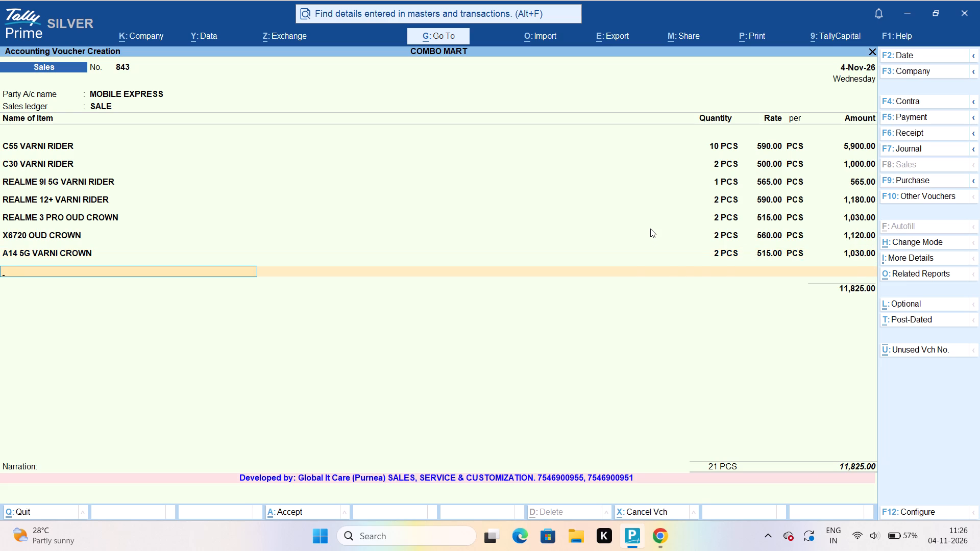
Add the item NOTE 10 4G JK with quantity 2 PCS at a rate of 530, with cost tracking Not Applicable.
text(NOTE 10 J)
key(k)
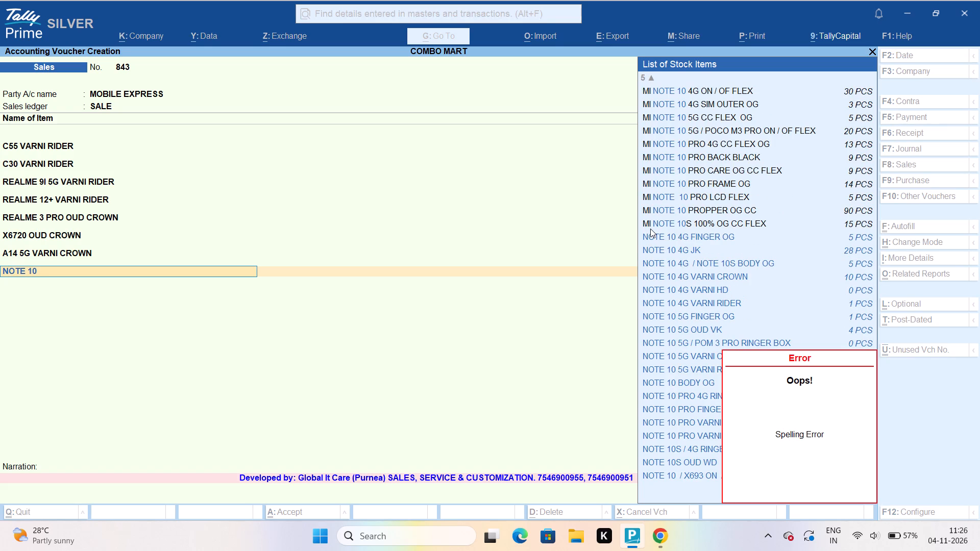
key(Down)
key(Down)
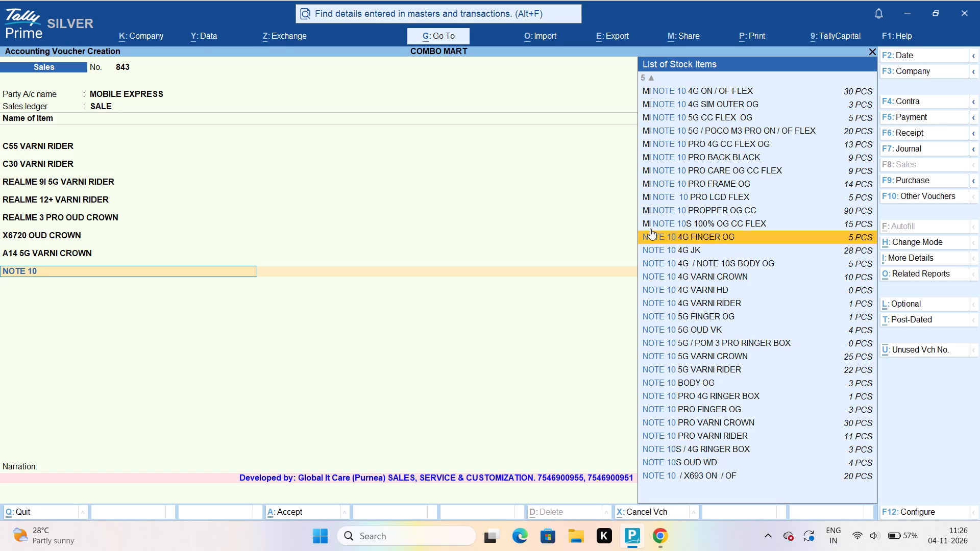
key(Return)
key(Return)
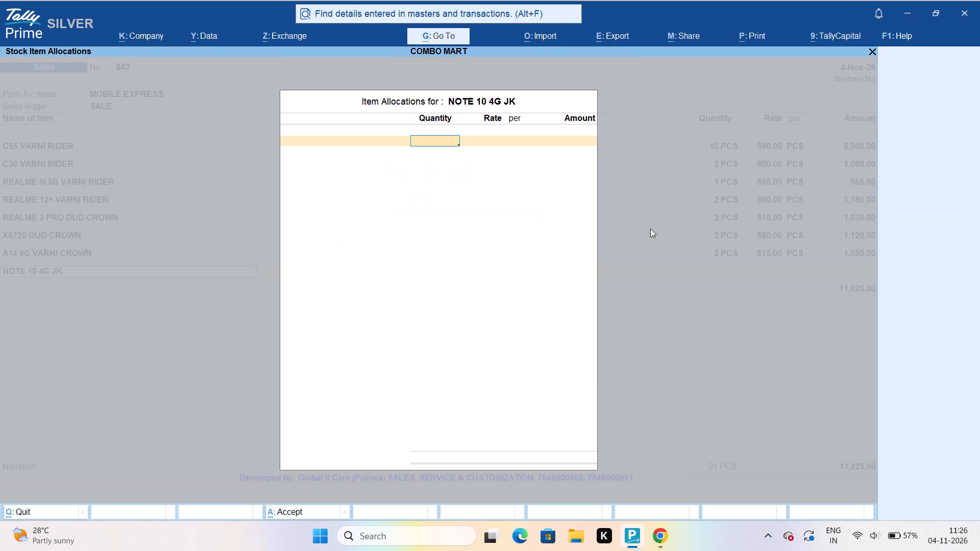
key(2)
key(Return)
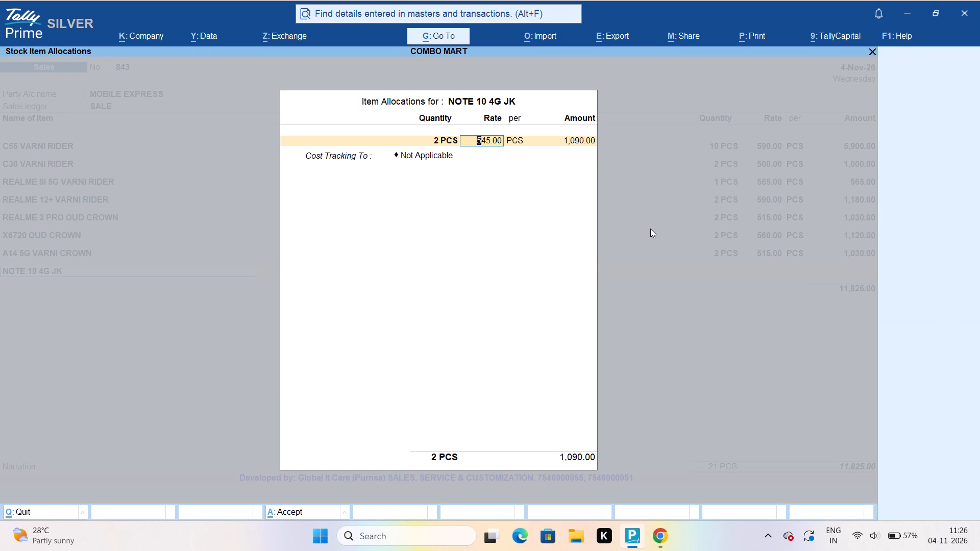
text(530)
key(Return)
key(Return)
key(Return)
key(Return)
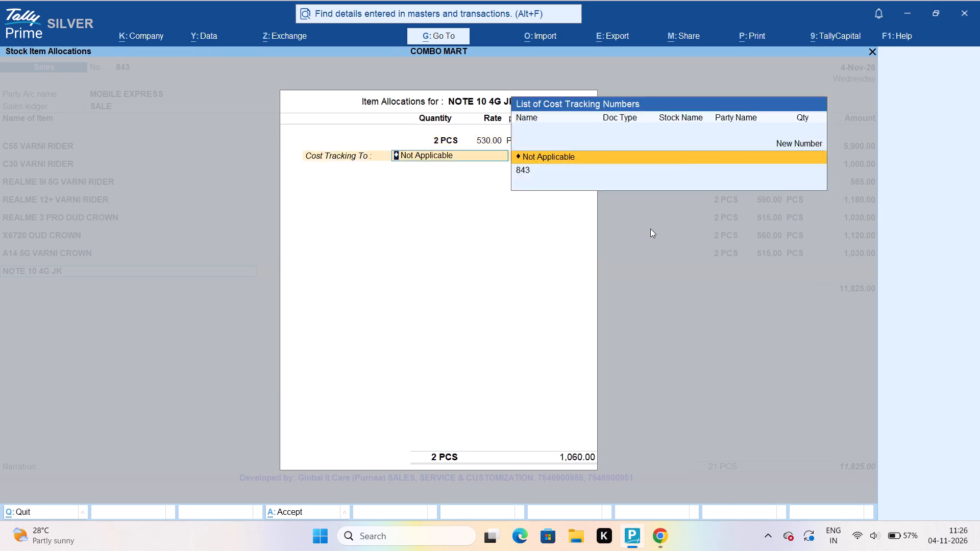
key(Return)
Add the item F21 PRO VARNI CROWN with quantity 2 PCS at a rate of 585.
text(F21 PRO VAR)
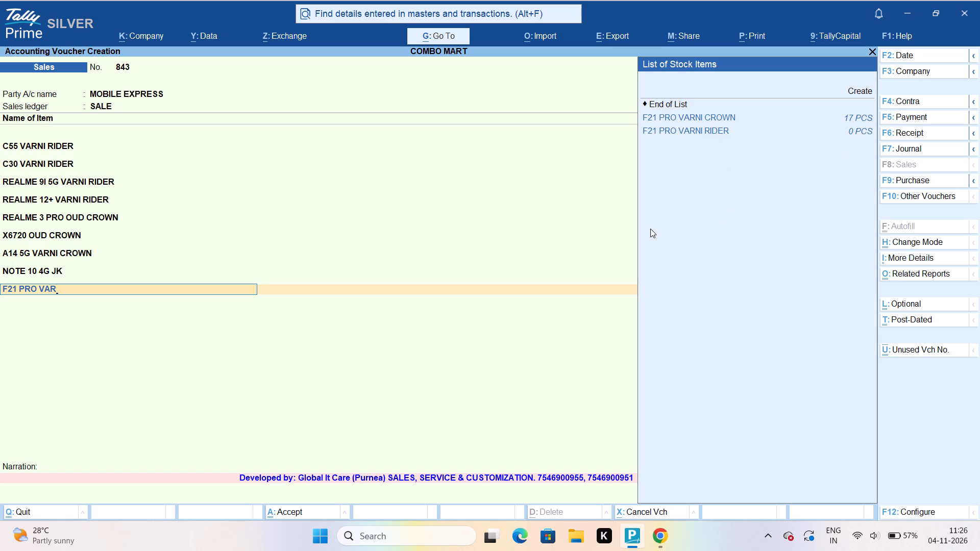
key(Down)
key(Return)
key(Return)
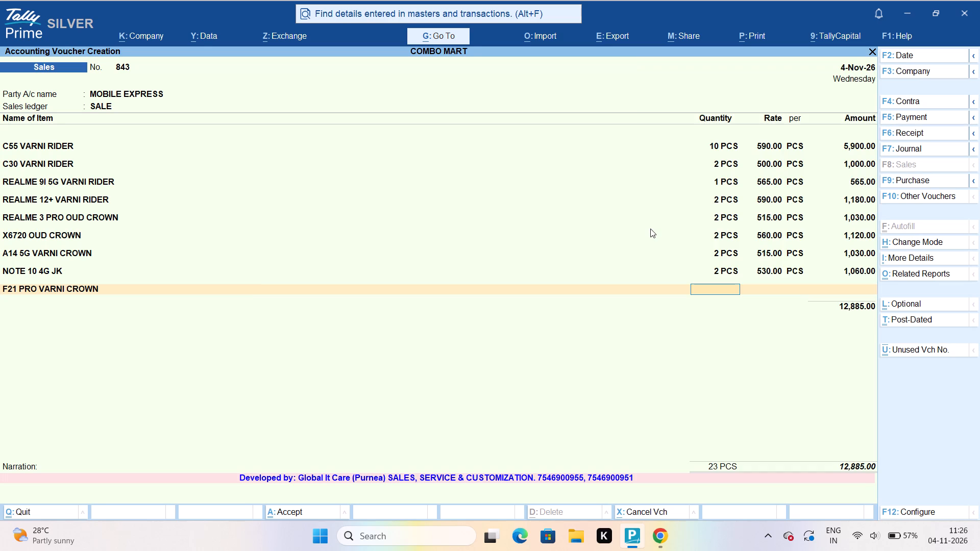
key(2)
key(Return)
text(585)
key(Return)
key(Return)
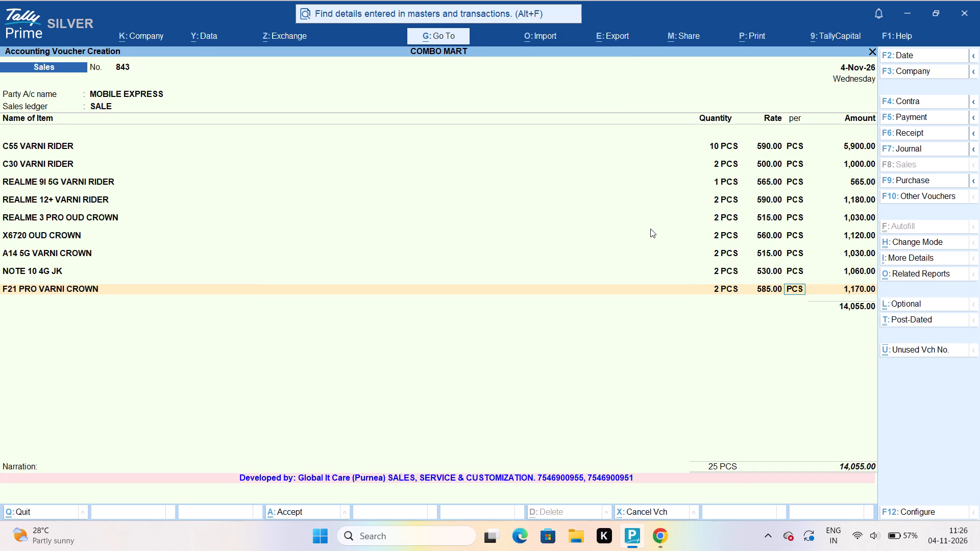
key(Return)
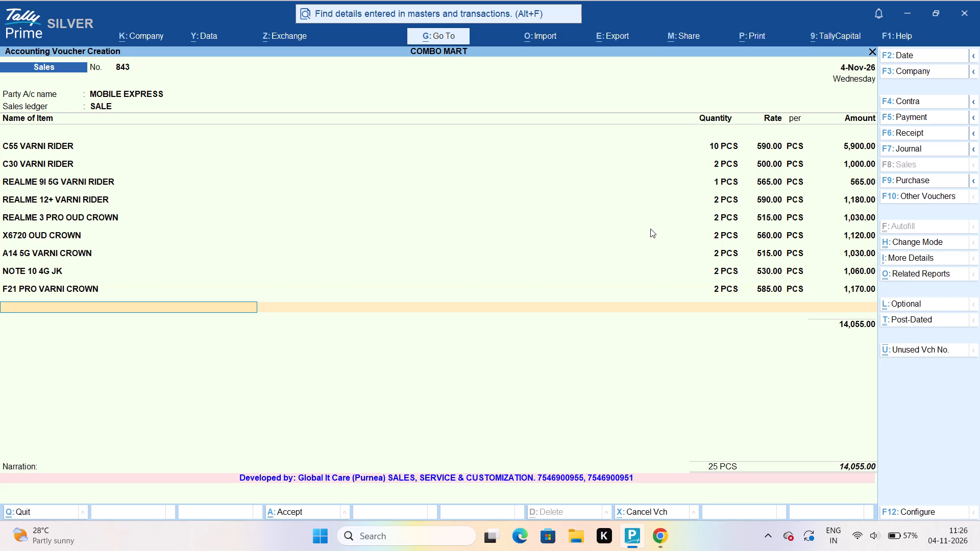
Add the item Y81 VARNI CROWN with quantity 2 PCS at a rate of 505.
key(y)
text(81)
key(space)
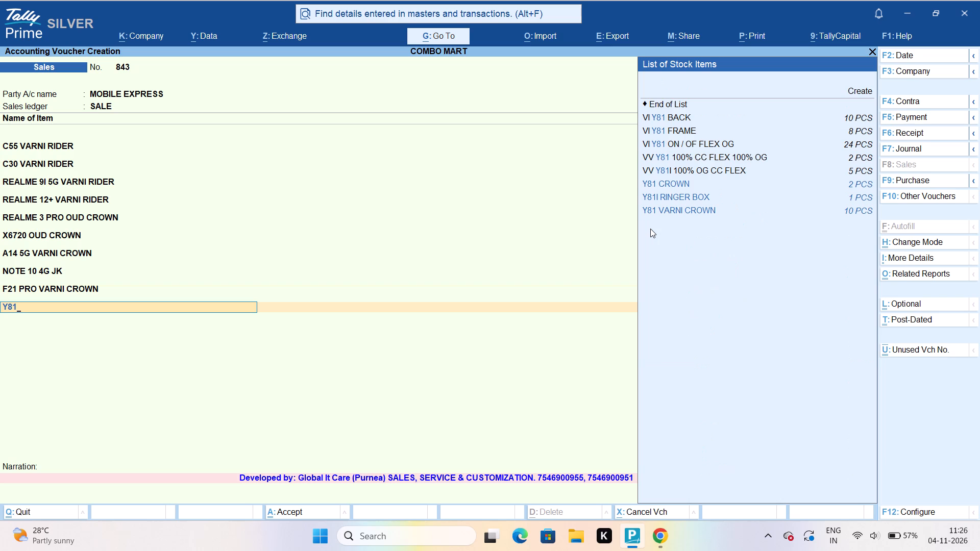
key(Down)
key(Down)
key(Down)
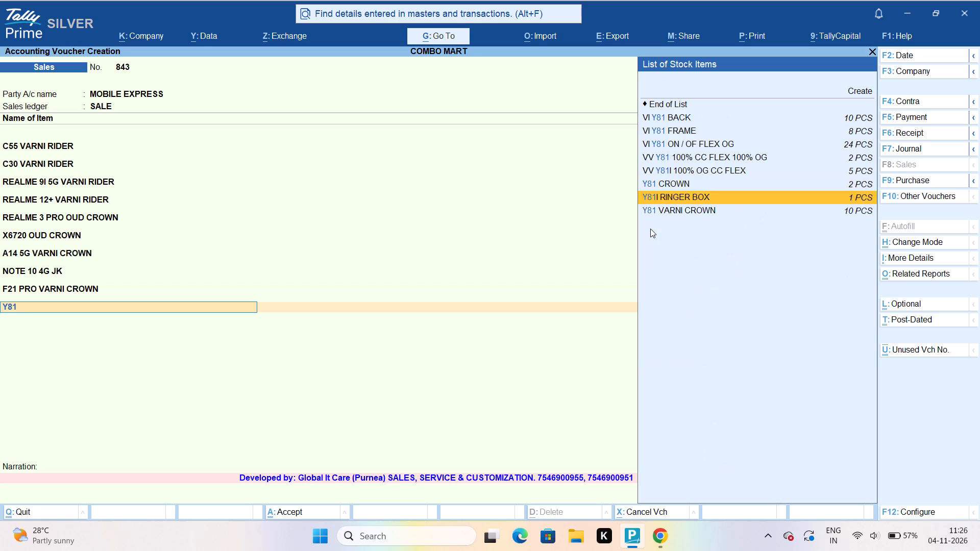
key(Return)
key(Return)
key(2)
key(Return)
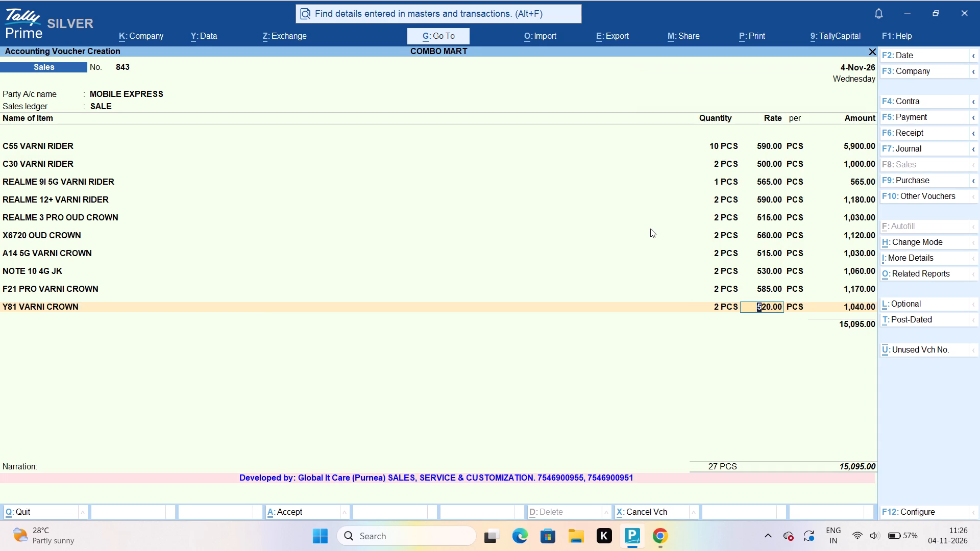
text(505)
key(Return)
key(Return)
key(Return)
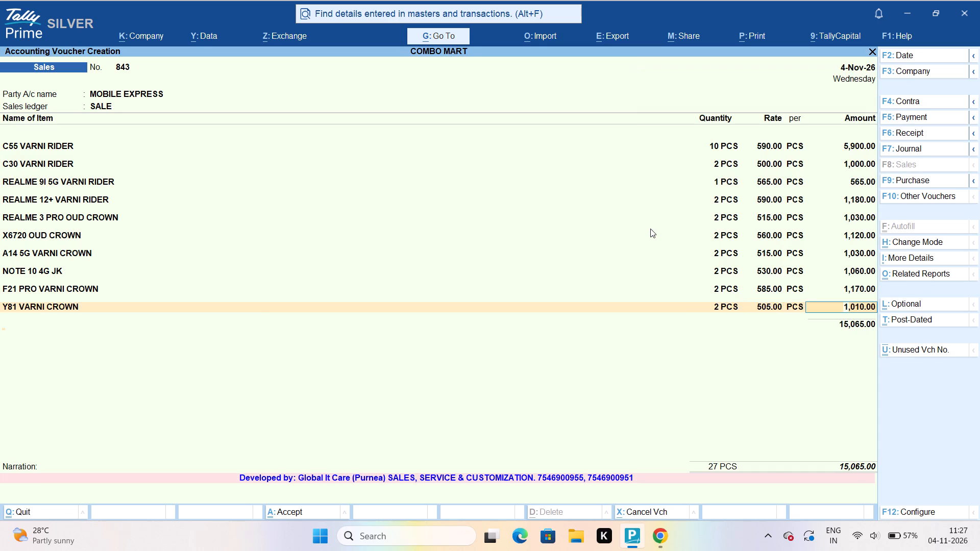
Add the item V20 VARNI RIDER with quantity 2 PCS at a rate of 540.
text(V20 B)
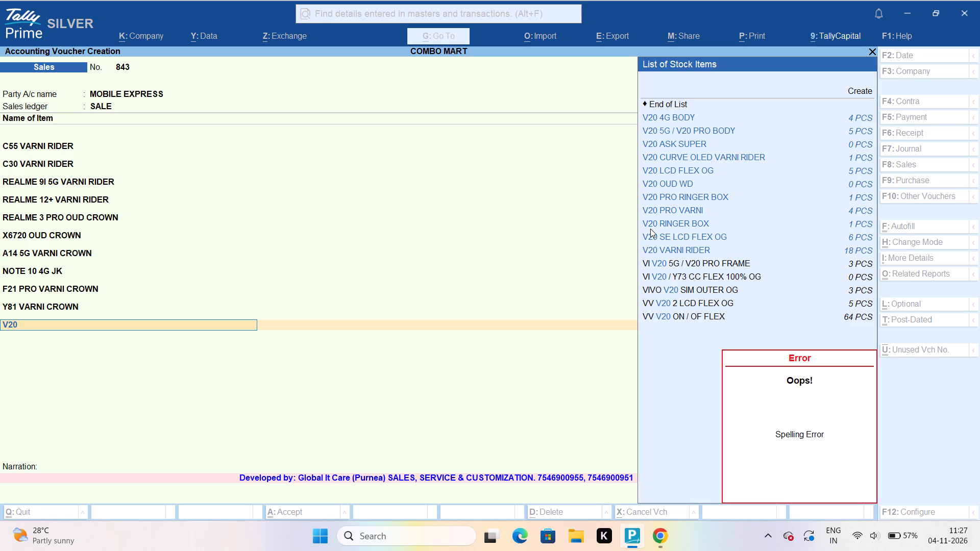
text(VAR)
key(Return)
key(Return)
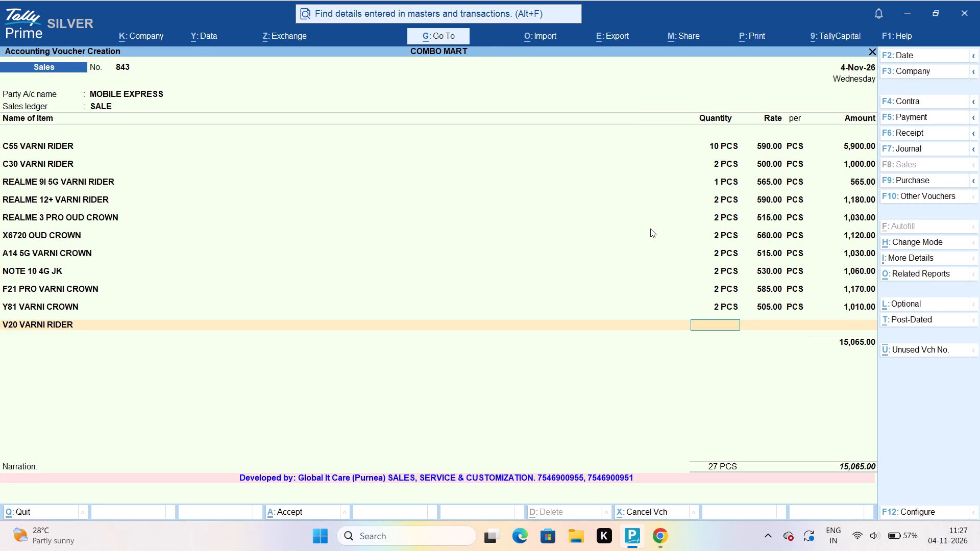
key(2)
key(Return)
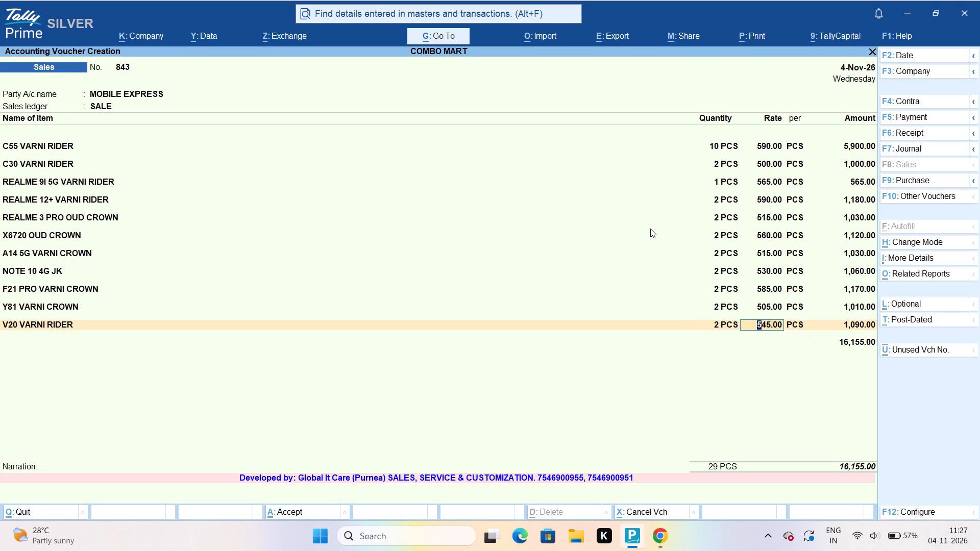
text(540)
key(Return)
key(Return)
key(Return)
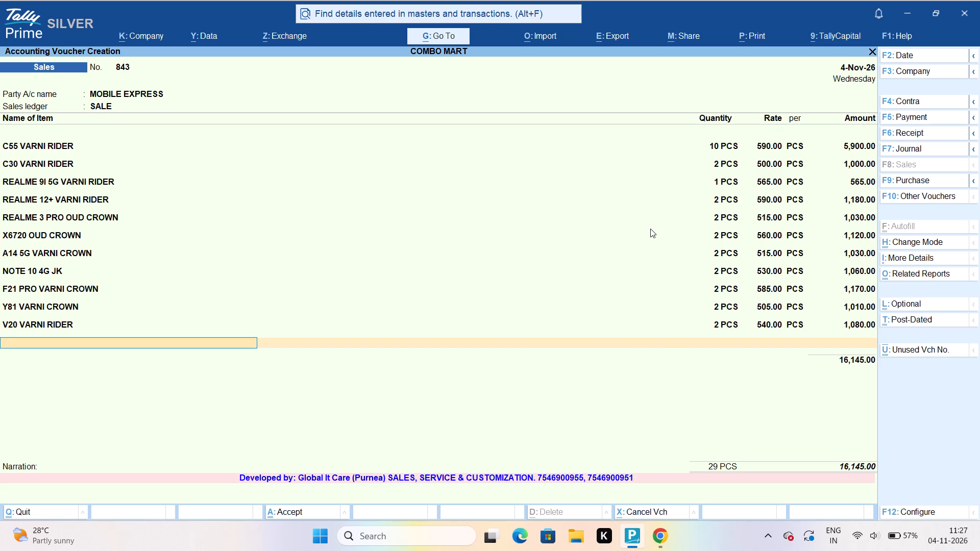
Add the item MI NOTE 8 VARNI RIDER with quantity 2 PCS at a rate of 490.
text(NOYTE)
key(space)
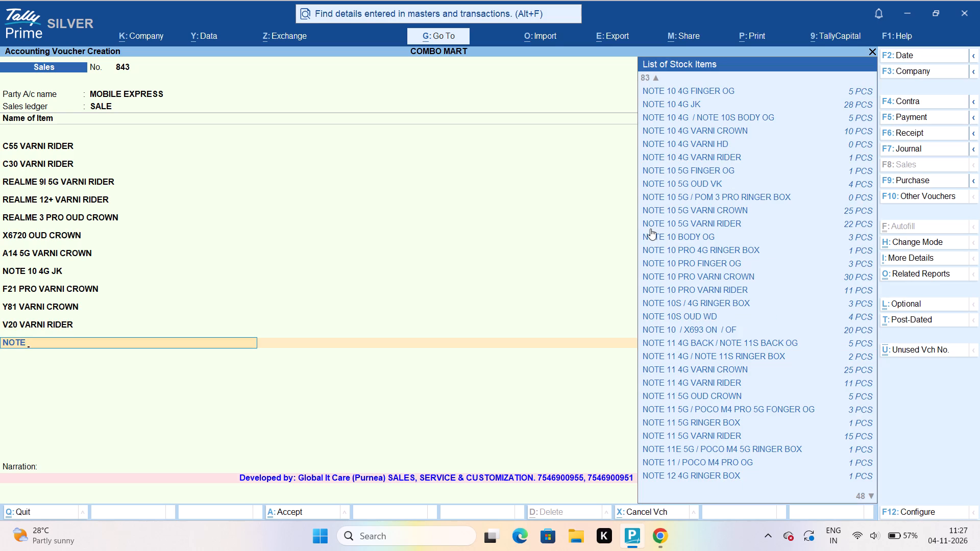
text(8)
key(space)
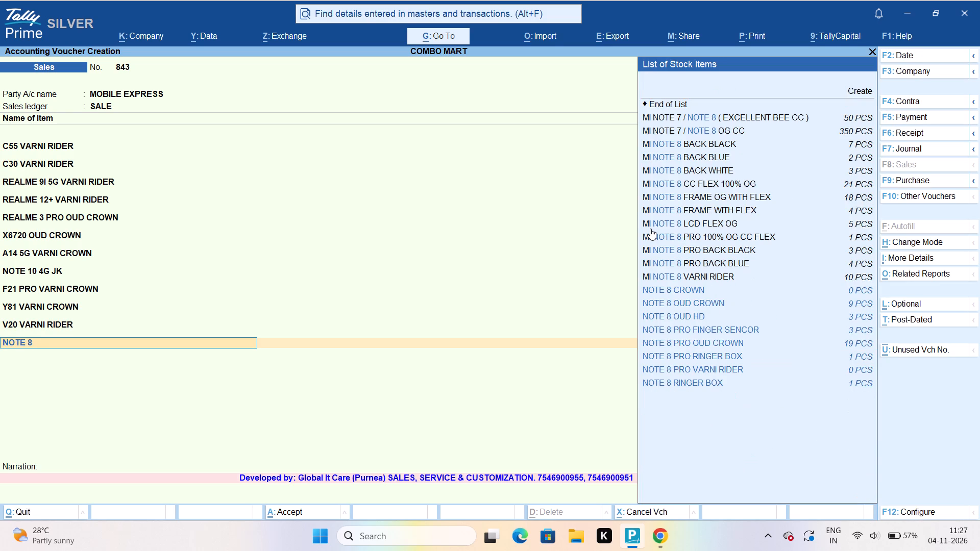
text(VAR)
key(Return)
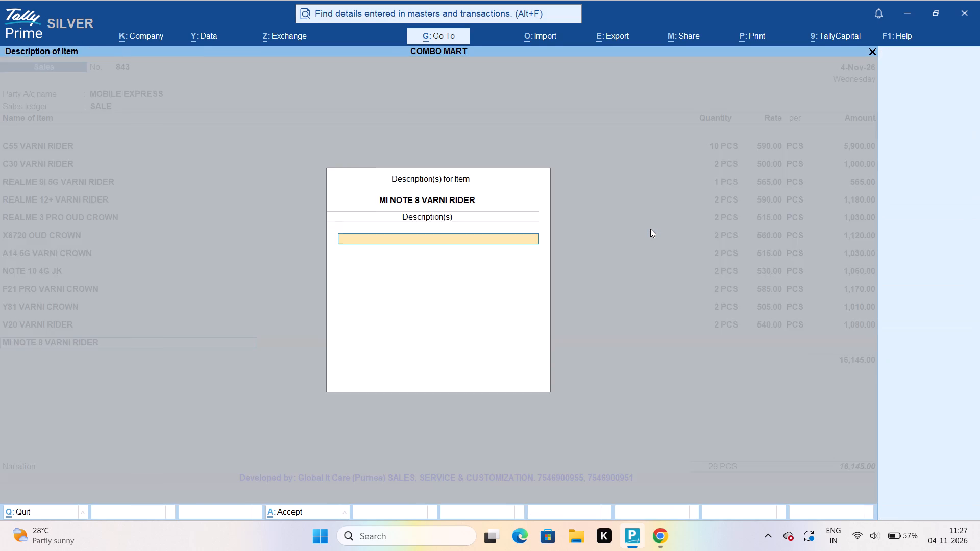
key(Return)
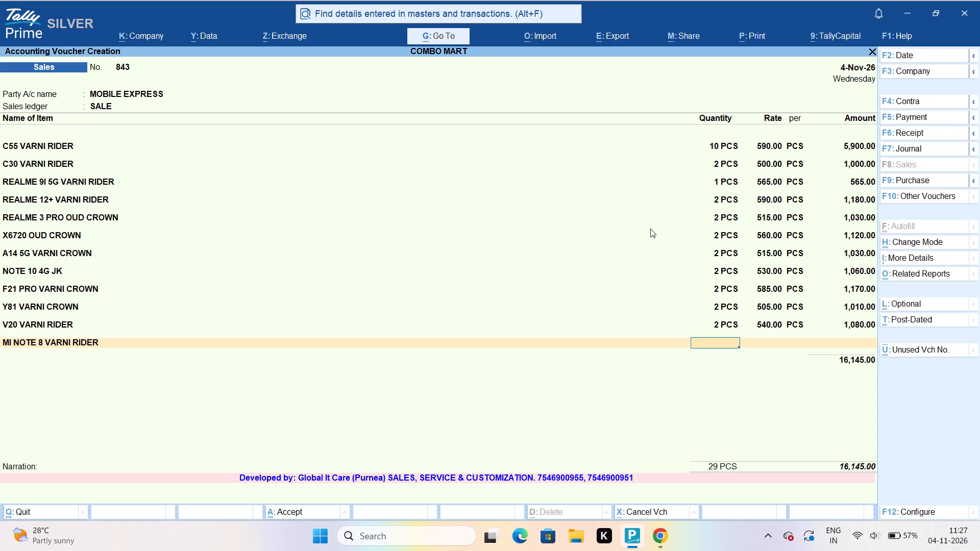
key(2)
key(Return)
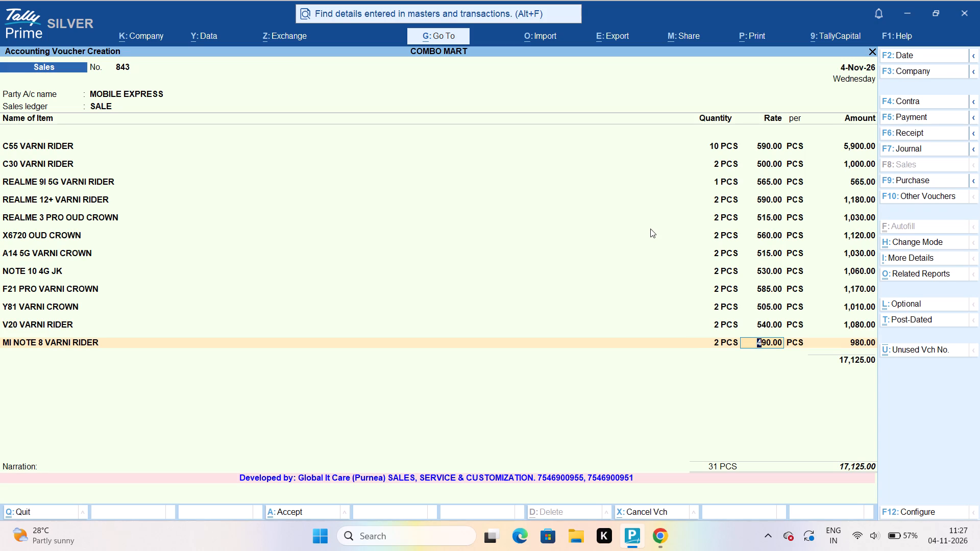
key(Return)
key(Return)
key(Return)
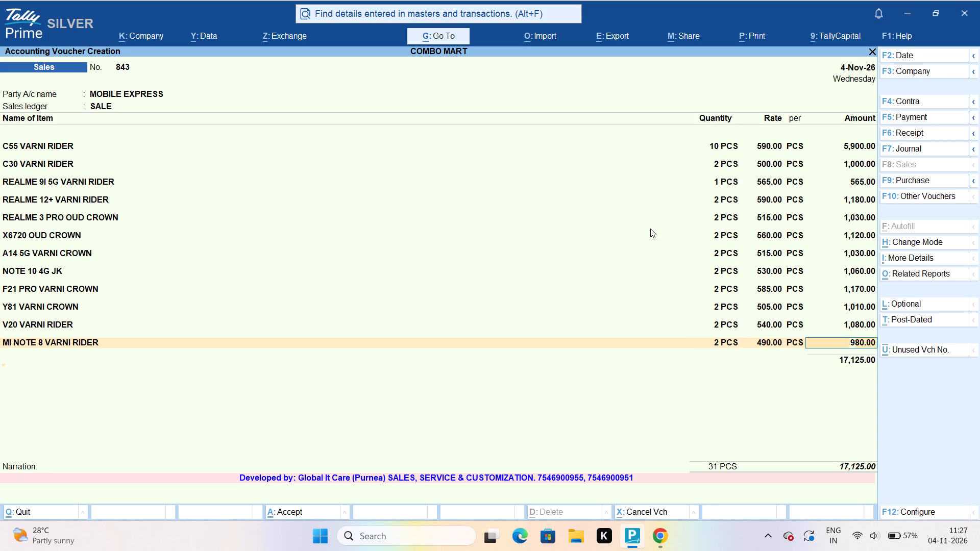
Add the item F15 VARNI RIDER with quantity 2 PCS at a rate of 545.
text(F15)
key(space)
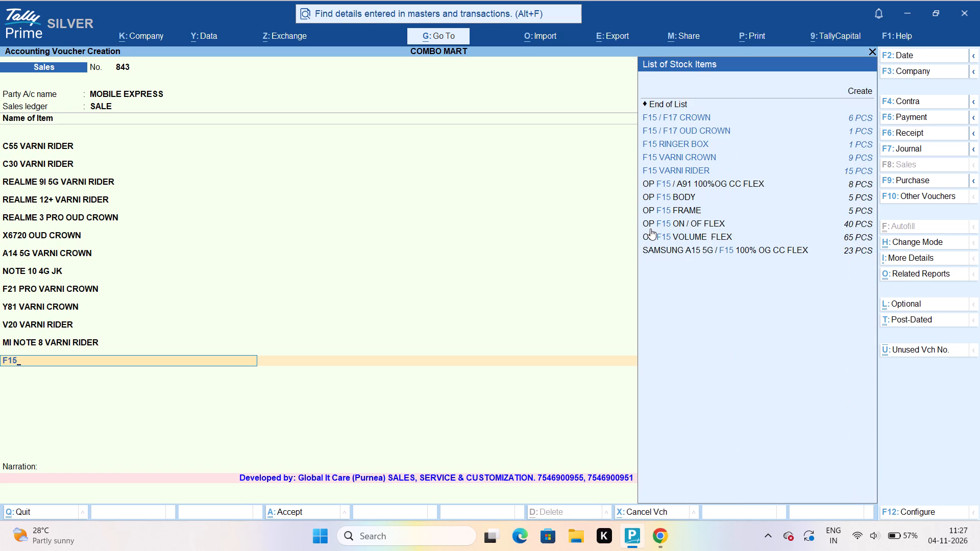
text(VAR)
key(Down)
key(Down)
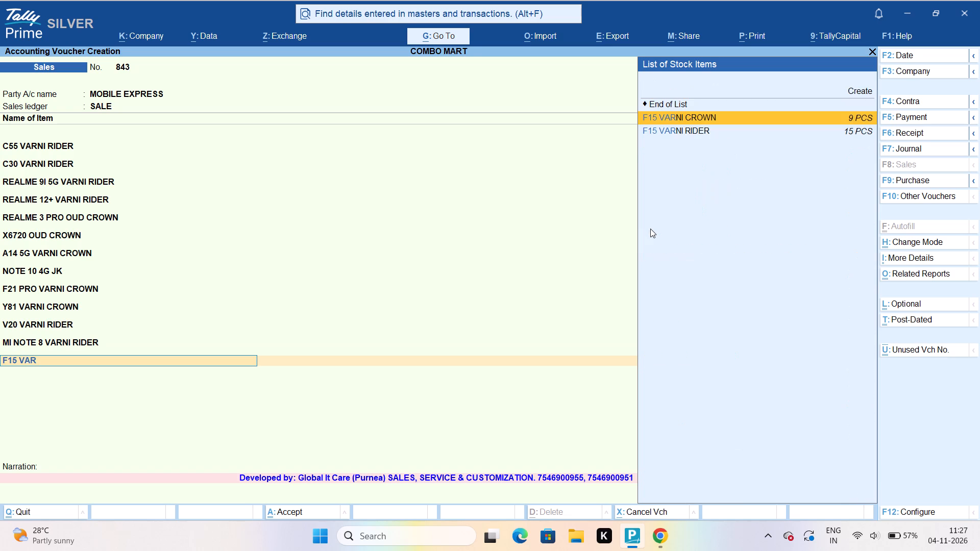
key(Return)
key(Return)
key(2)
key(Return)
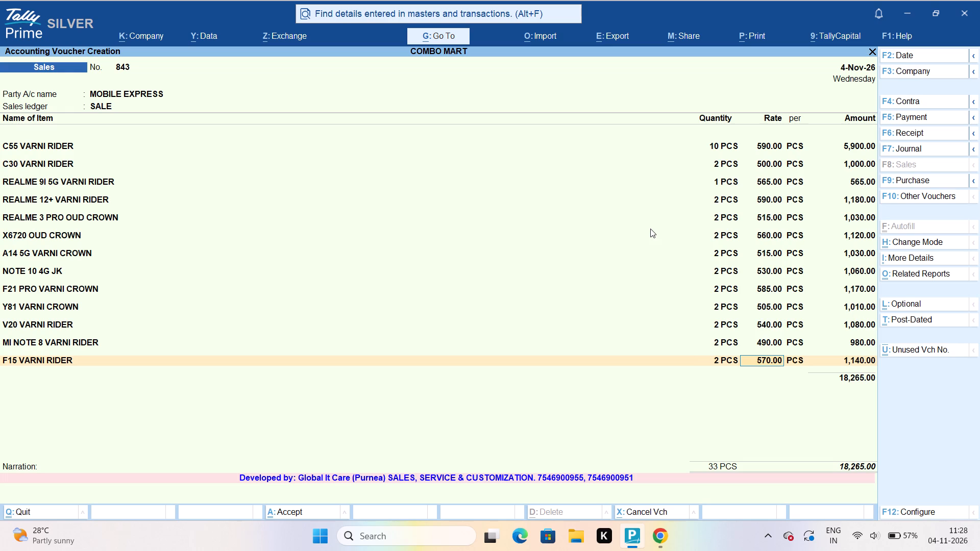
text(545)
key(Return)
key(Return)
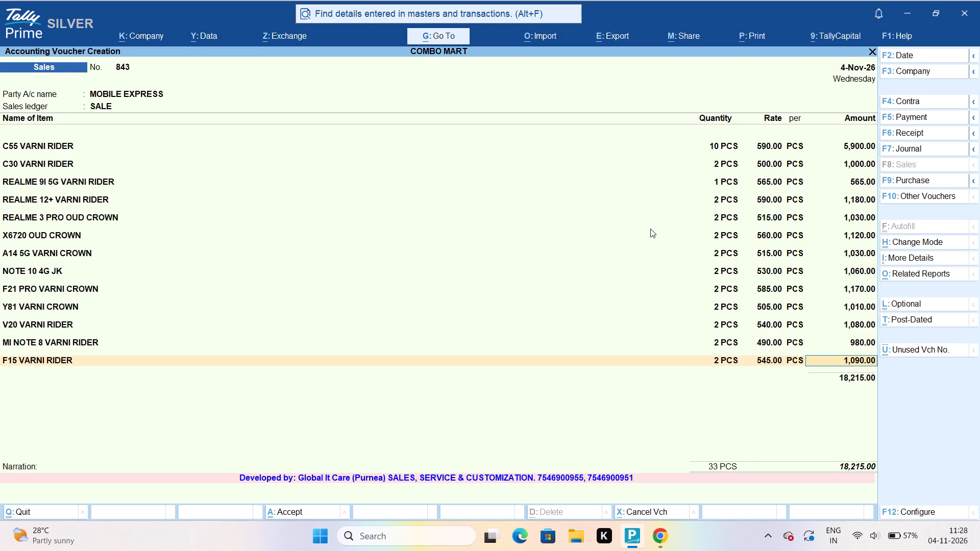
key(Return)
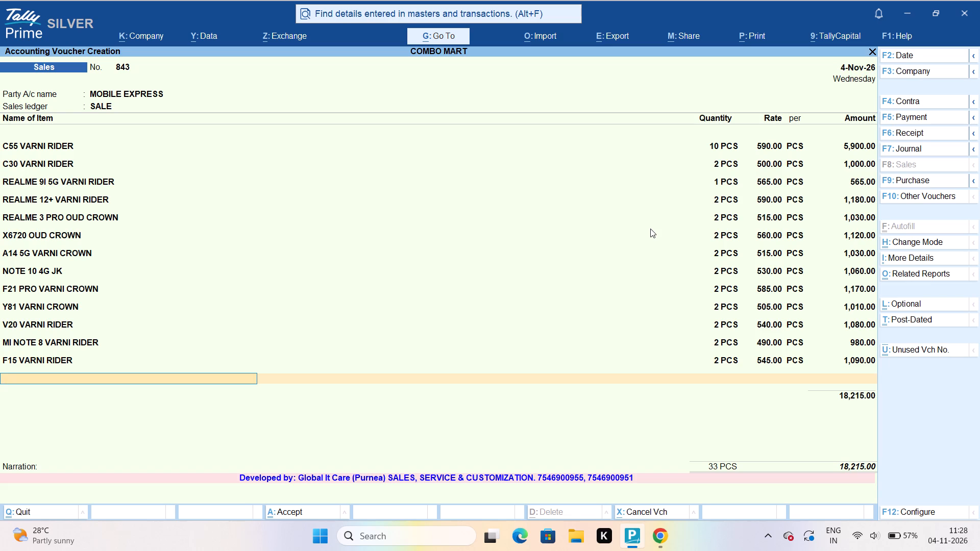
Add the item NOTE 11 4G VARNI RIDER with quantity 2 PCS at a rate of 560.
text(NOTE)
key(space)
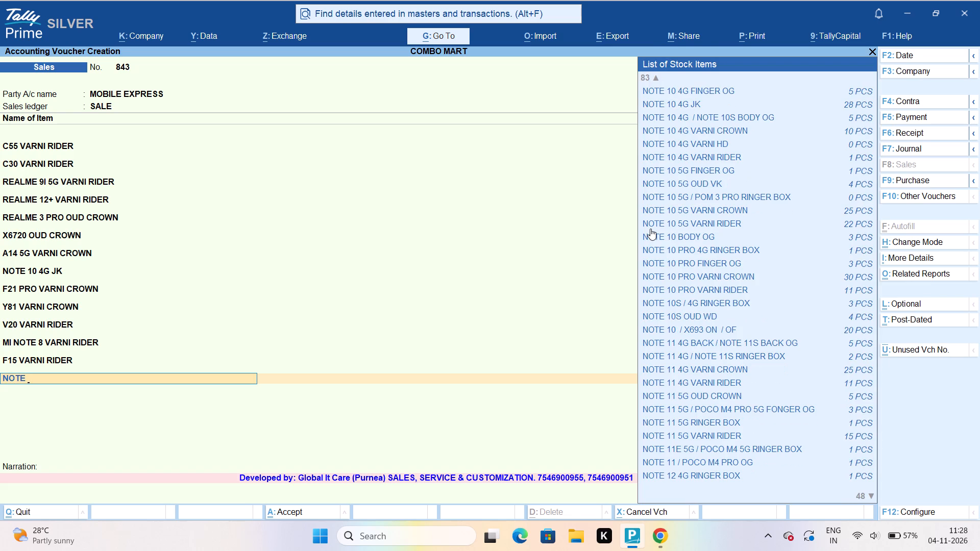
text(11)
key(space)
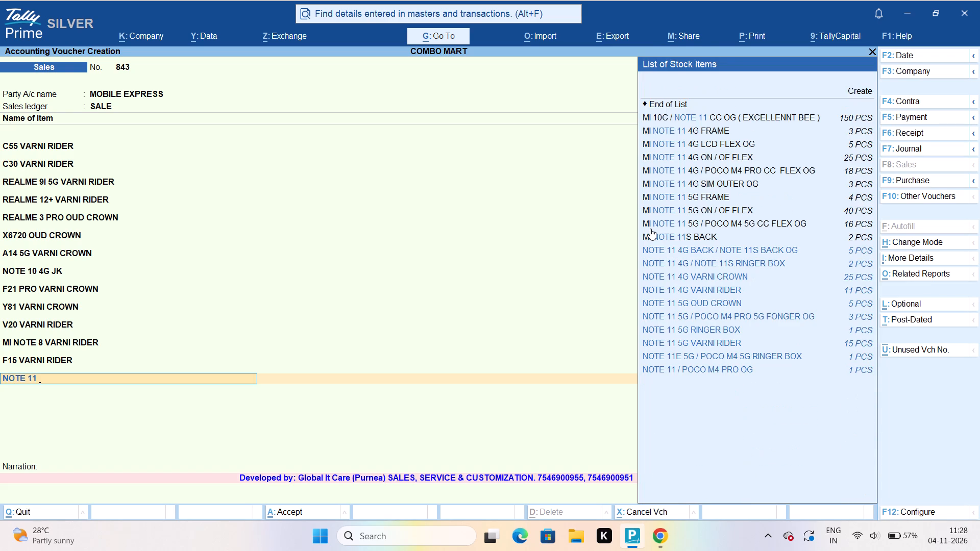
text(4G VA)
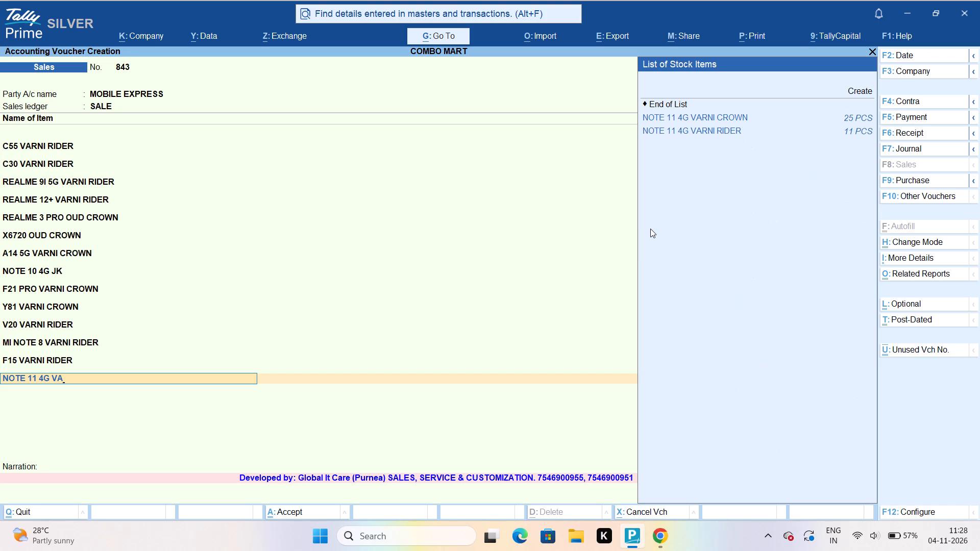
key(Down)
key(Down)
key(Return)
key(Return)
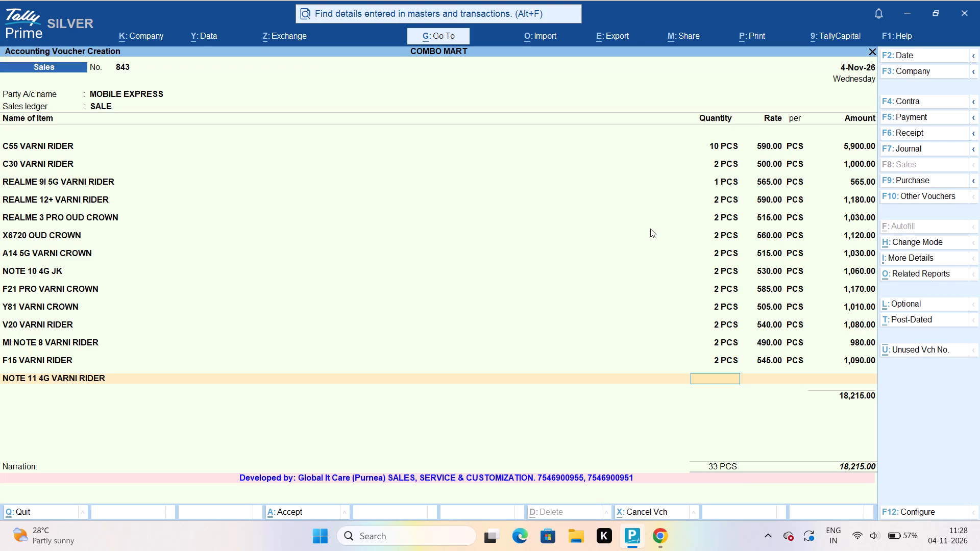
key(2)
key(Return)
text(560)
key(Return)
key(Return)
key(Return)
key(Return)
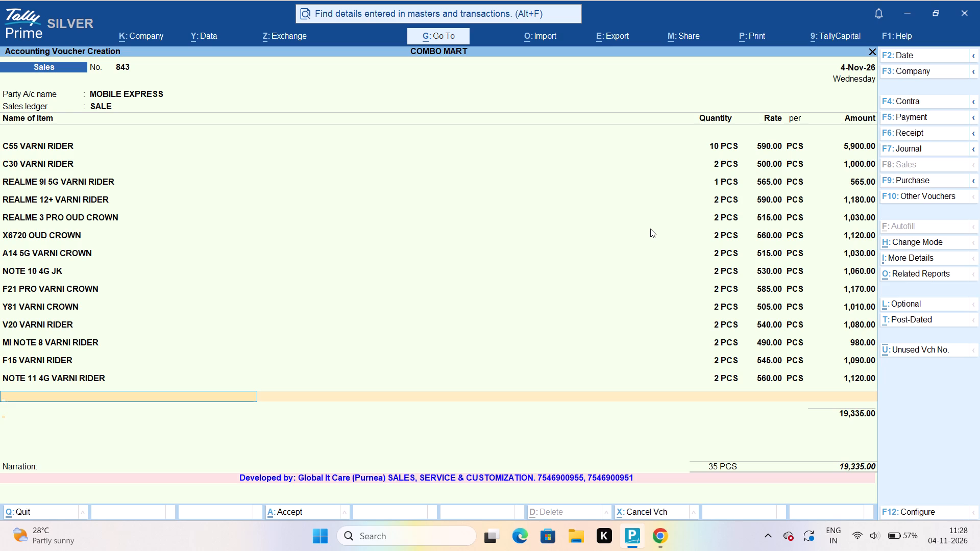
key(BackSpace)
key(Return)
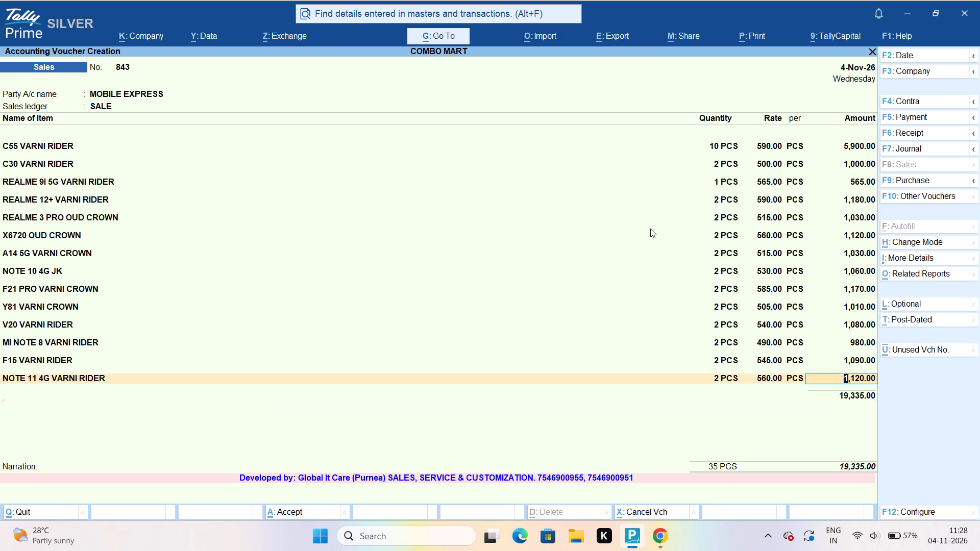
Add the item A1 NEW VARNI RIDER with quantity 2 PCS at a rate of 490.
text(A1 NEW VAR)
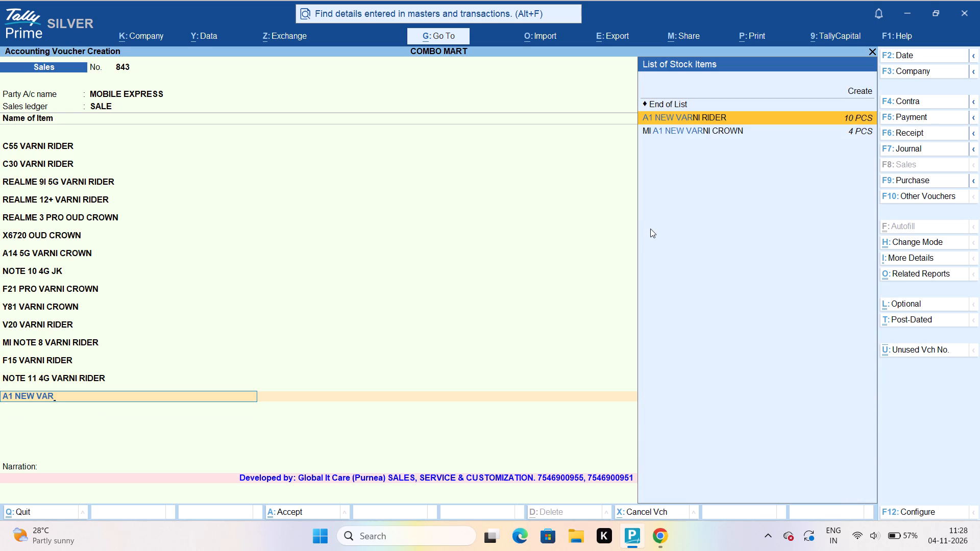
key(Return)
key(Return)
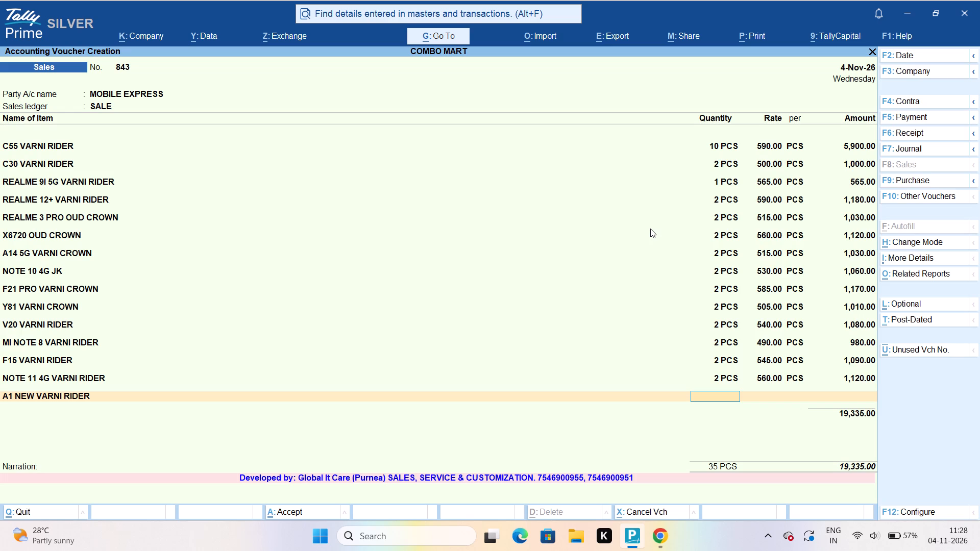
key(2)
key(Return)
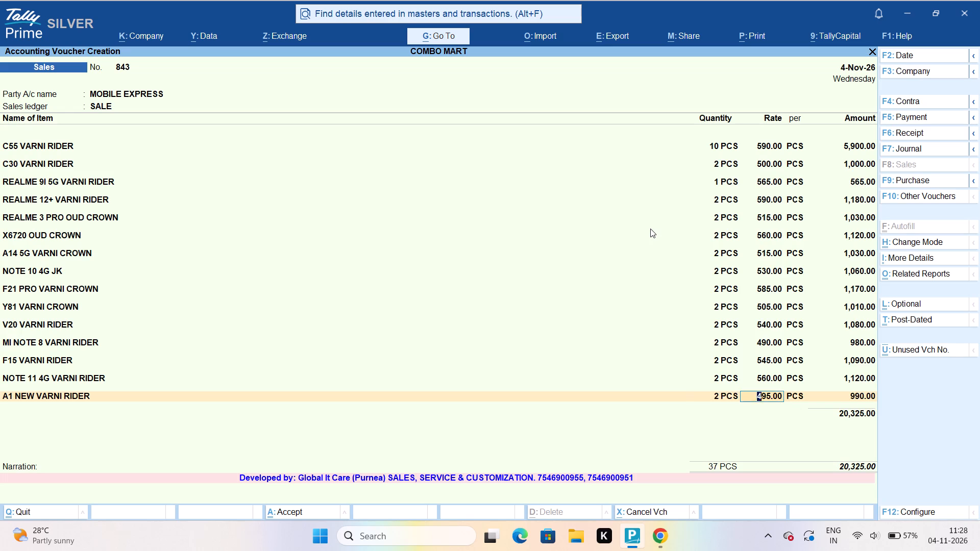
text(490)
key(Return)
key(Return)
key(Return)
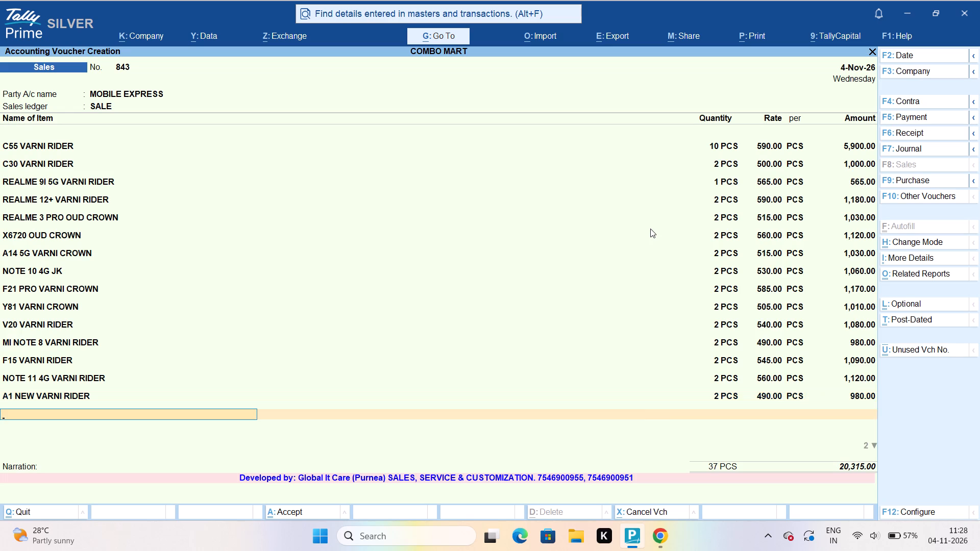
Add the item Y100 VARNI RIDER with quantity 2 PCS at a rate of 570.
text(Y100 VAR)
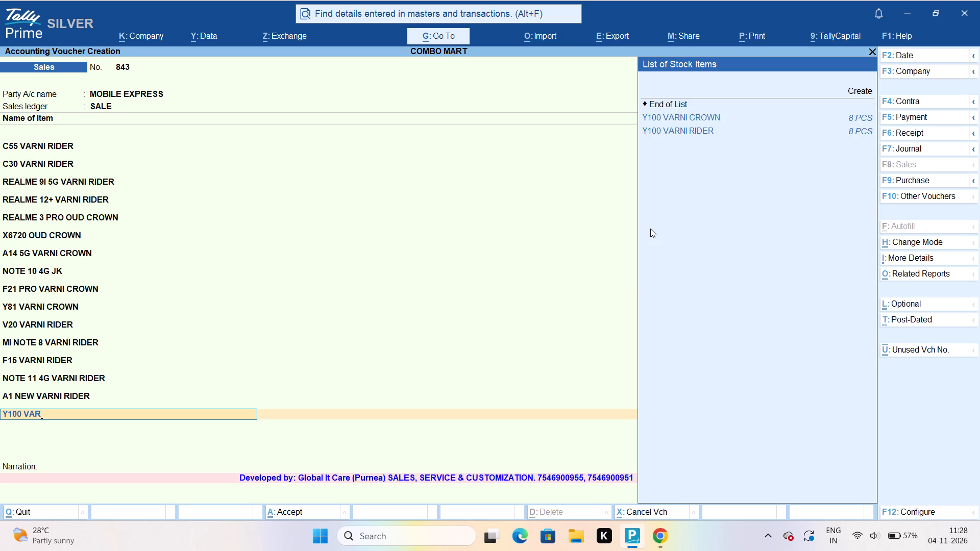
key(Down)
key(Down)
key(Return)
key(Return)
key(2)
key(Return)
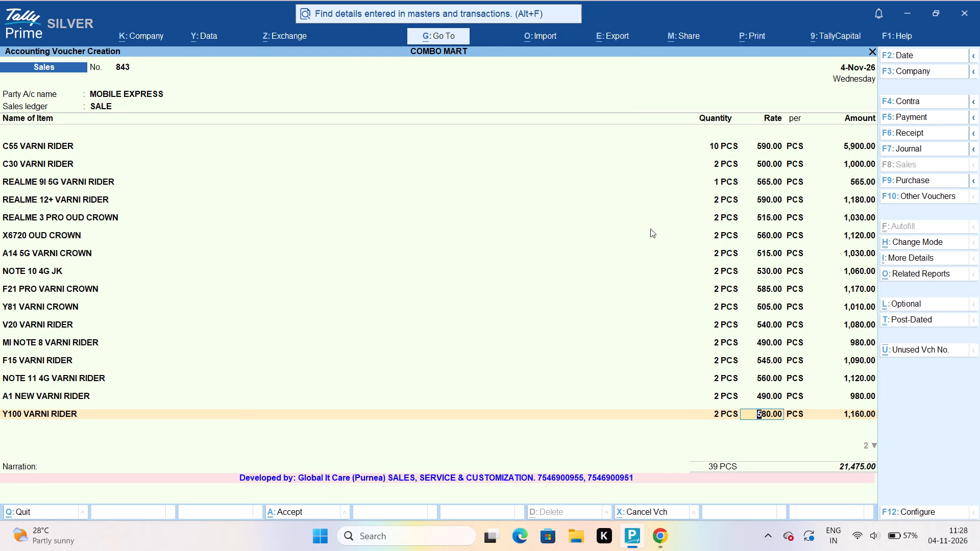
text(570)
key(Return)
key(Return)
key(Return)
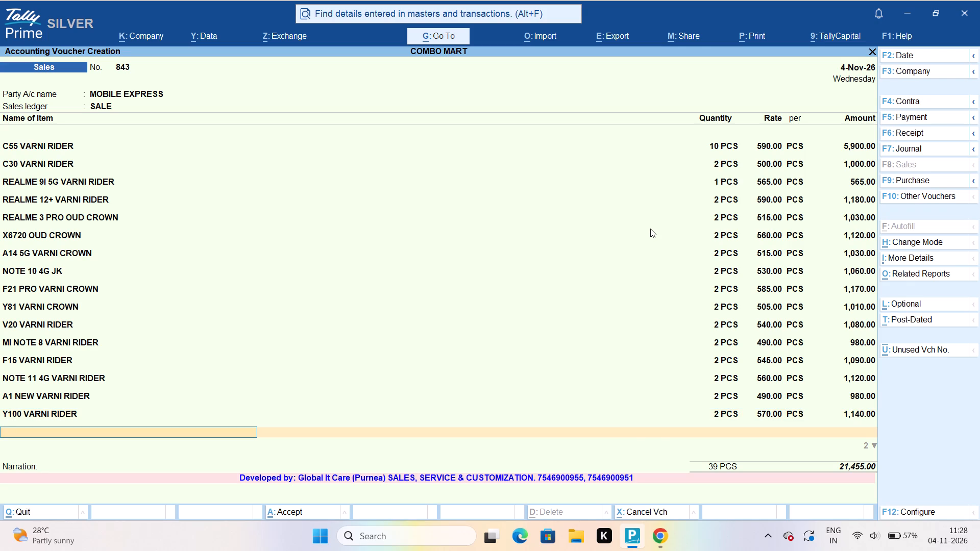
Enter the item V20 VARNI RIDER with quantity 2 PCS on the line below Y100 VARNI RIDER.
text(V20 VAR)
key(Return)
key(Return)
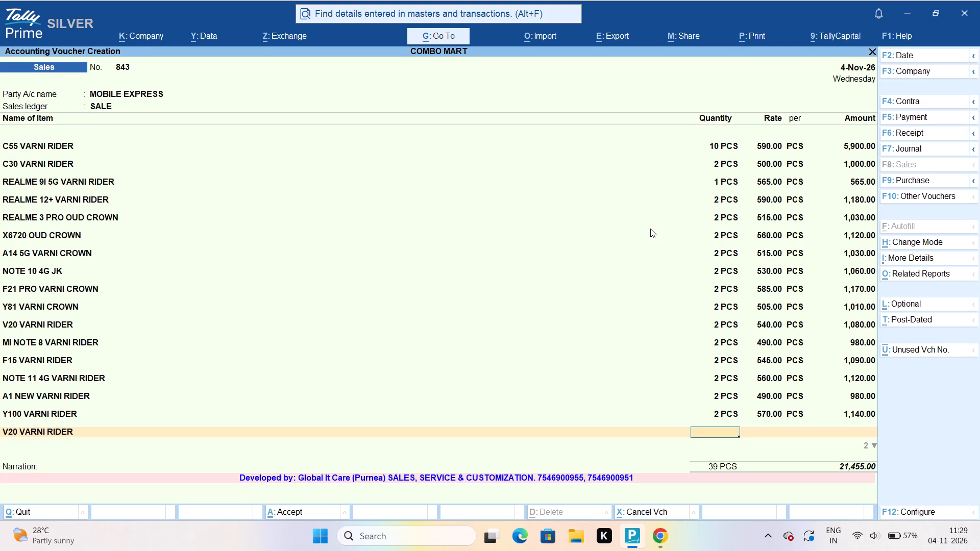
key(2)
key(Return)
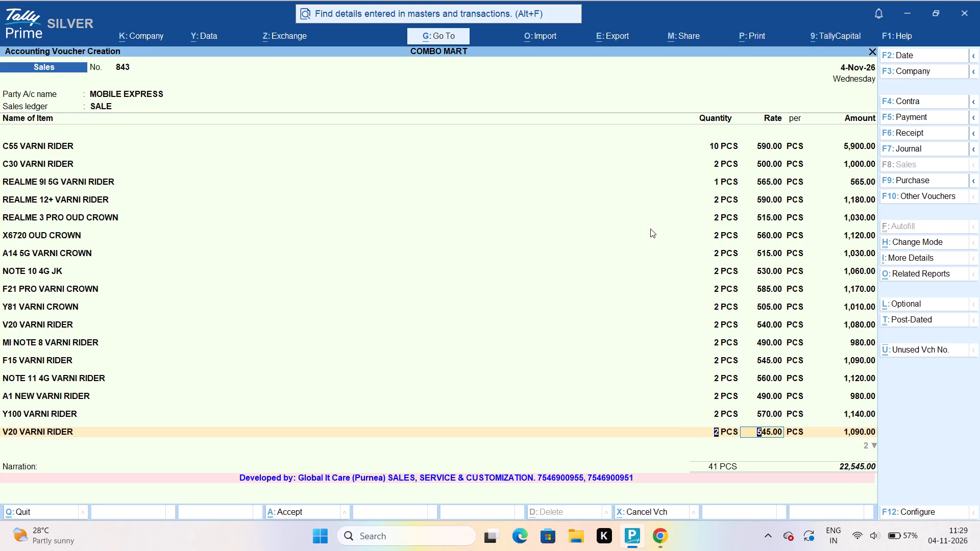
Replace the item on the last line with V21 5G VARNI RIDER and set its rate to 590.
key(BackSpace)
key(BackSpace)
text(V21 VAR)
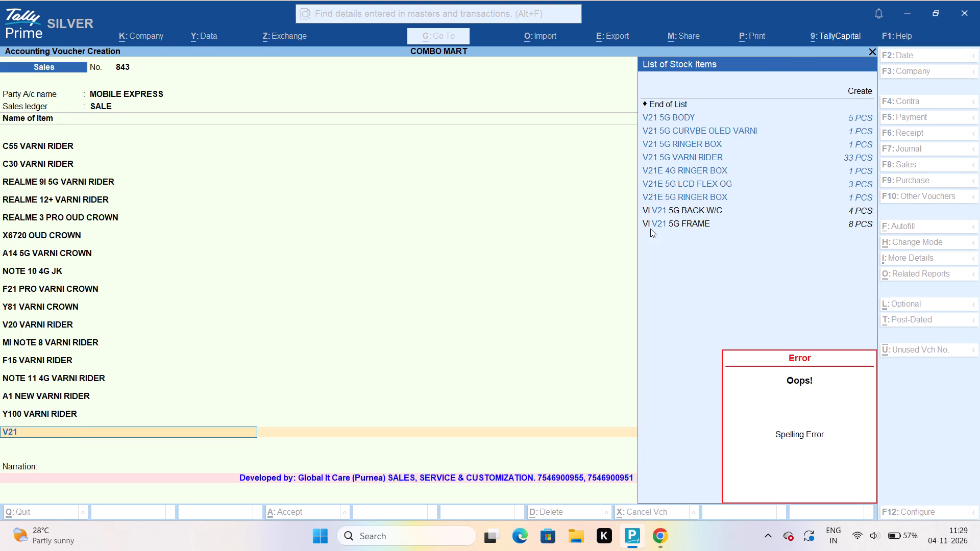
key(Down)
key(Down)
key(Down)
key(Down)
key(Down)
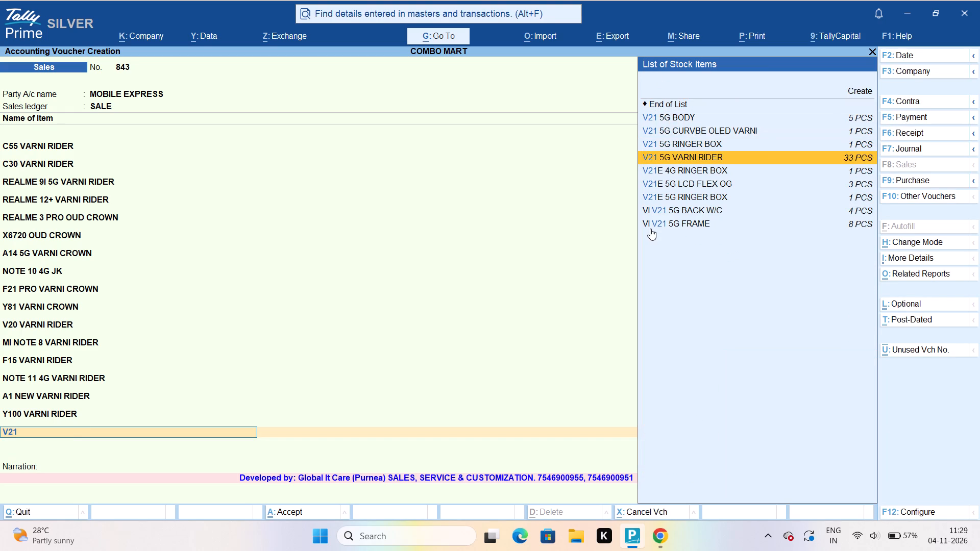
key(Down)
key(Up)
key(Up)
key(Return)
key(Return)
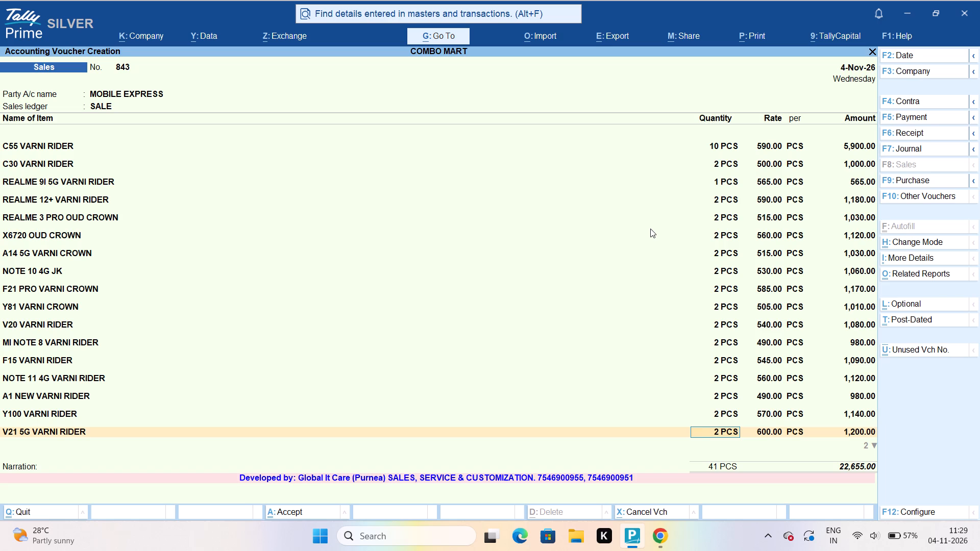
key(Return)
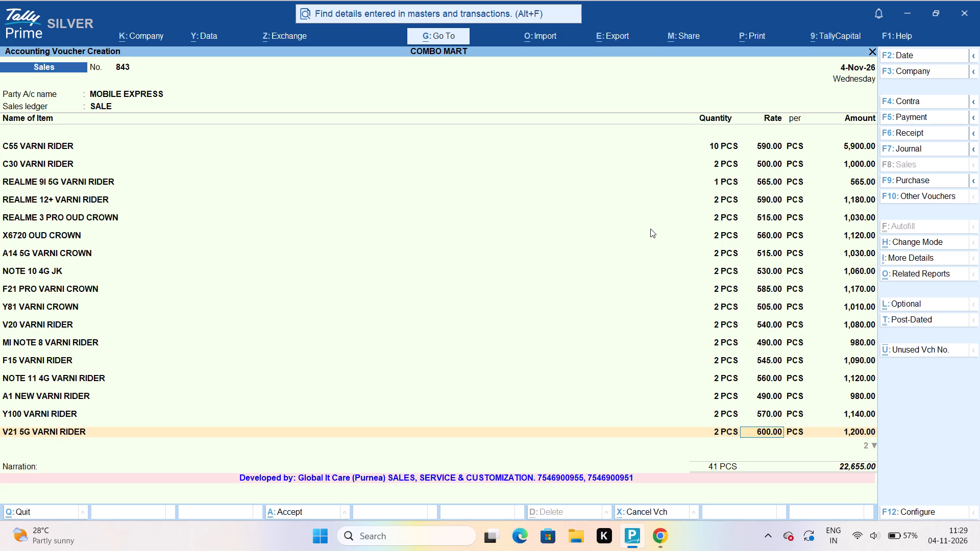
text(590)
key(Return)
key(Return)
key(Return)
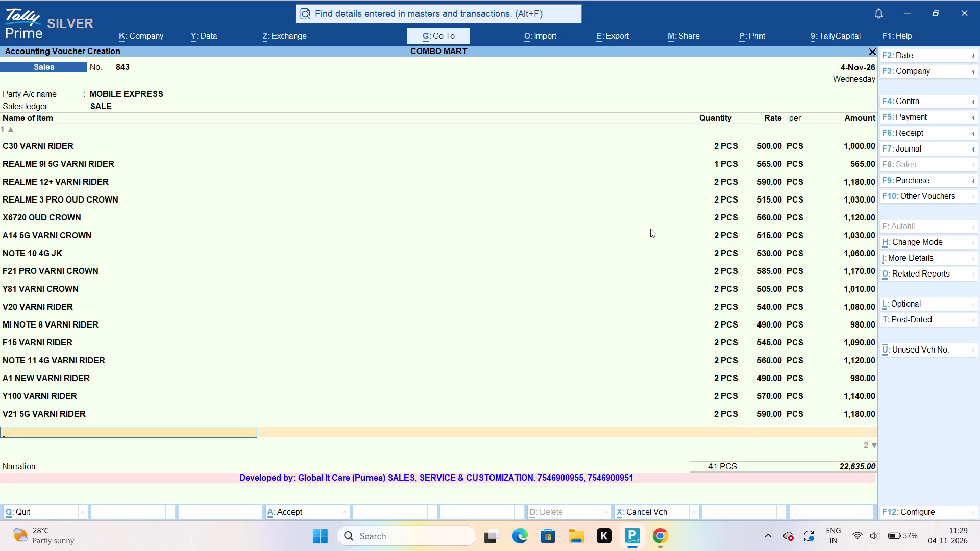
Add the item REALME XT / K1 VARNI RIDER with quantity 2 PCS at a rate of 575.
text(XT VAR)
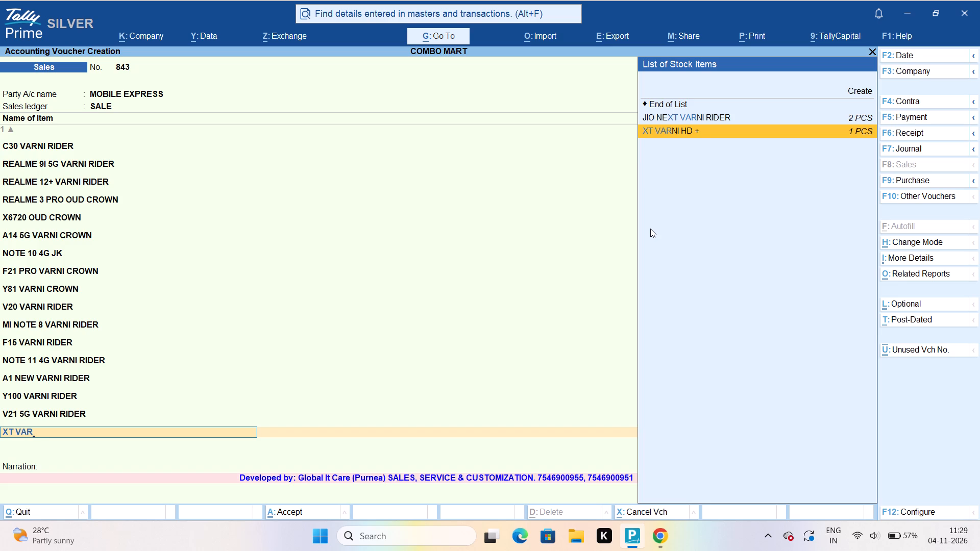
key(BackSpace)
key(BackSpace)
key(BackSpace)
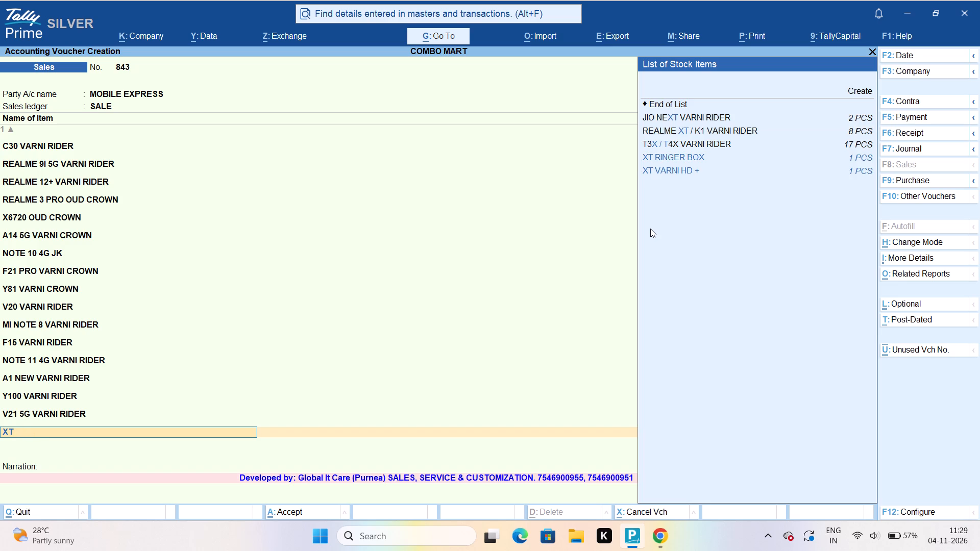
key(Down)
key(Up)
key(Up)
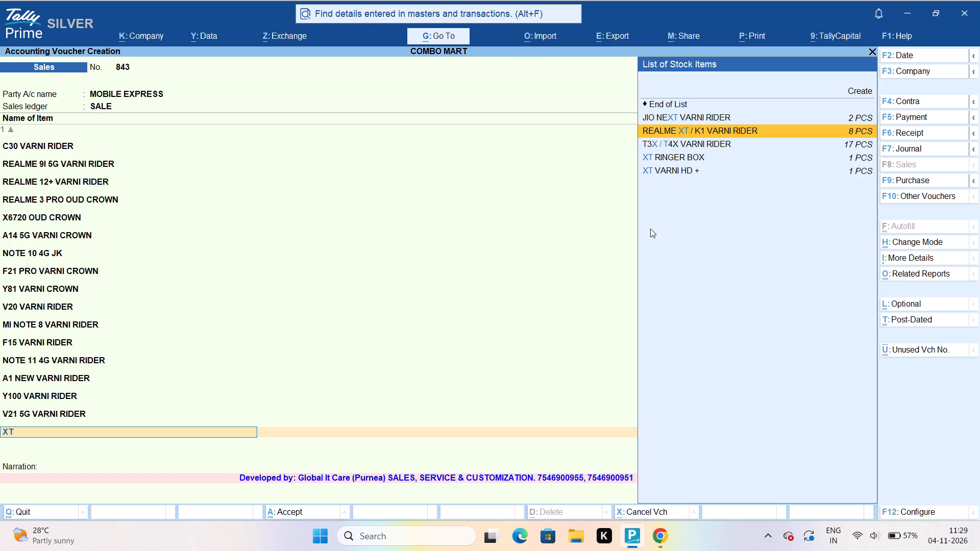
key(Return)
key(Return)
key(2)
key(Return)
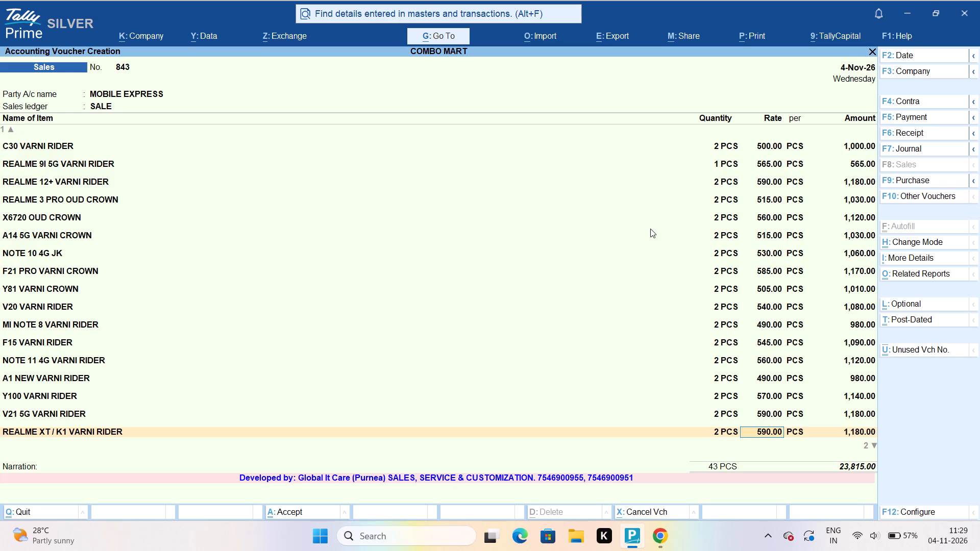
text(575)
key(Return)
key(Return)
key(Return)
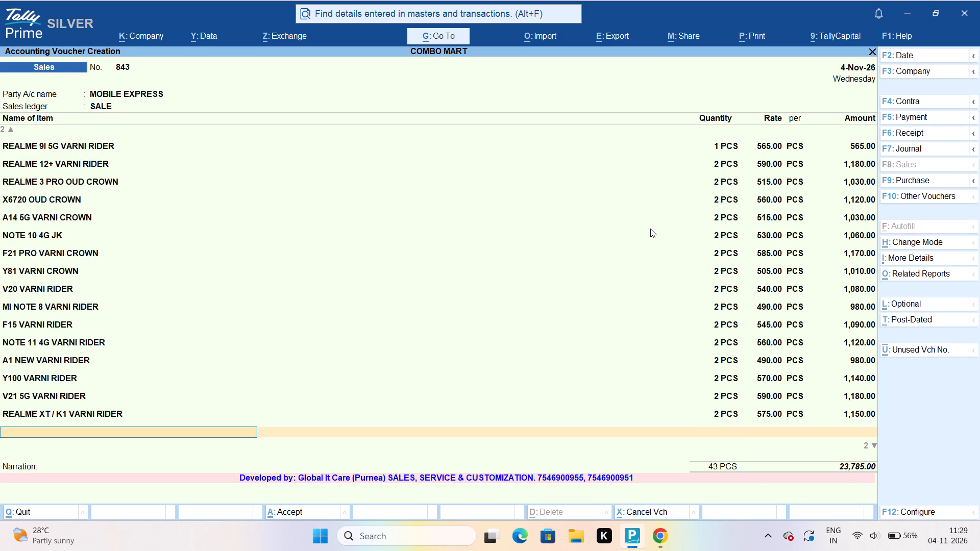
Add the item A7 PRO VARNI RIDER with quantity 2 PCS at a rate of 595.
key(a)
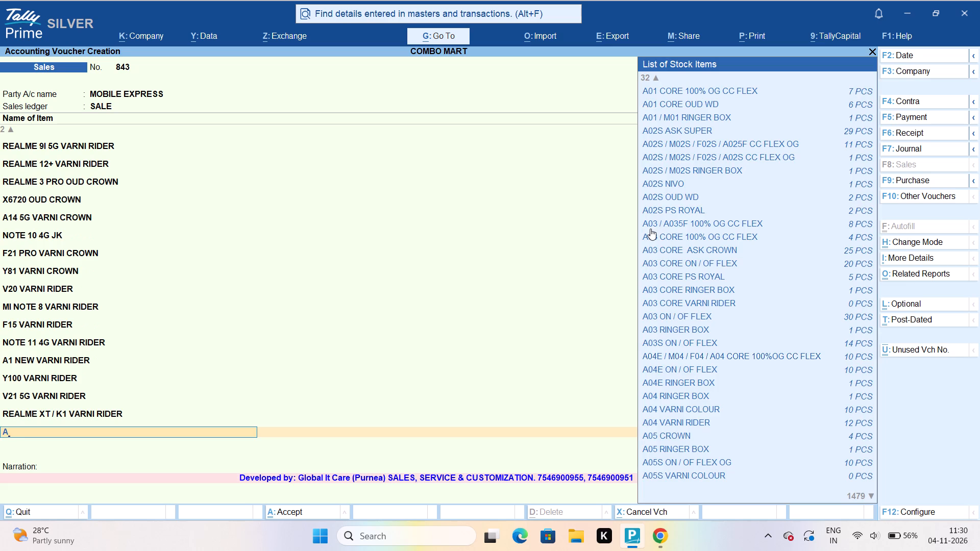
text(7 PRO)
key(space)
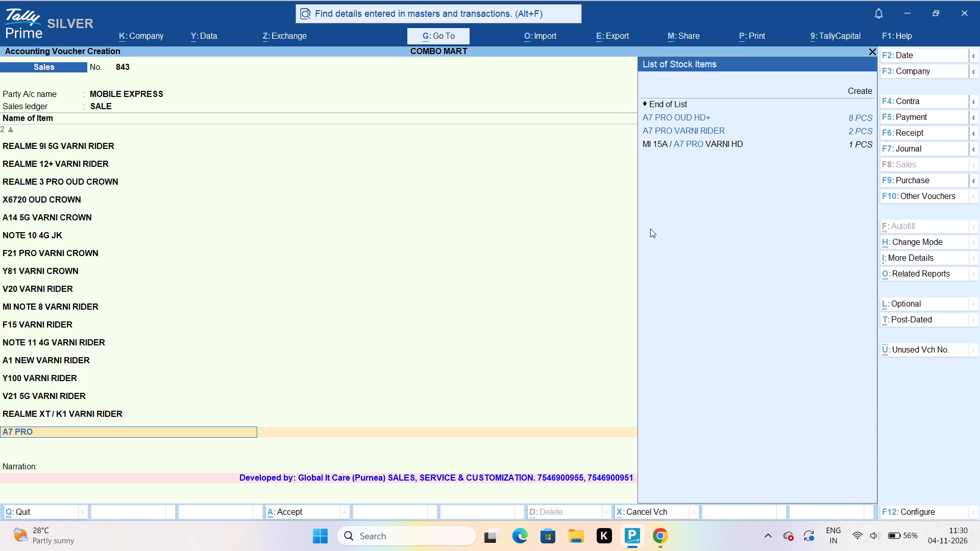
key(Down)
key(Down)
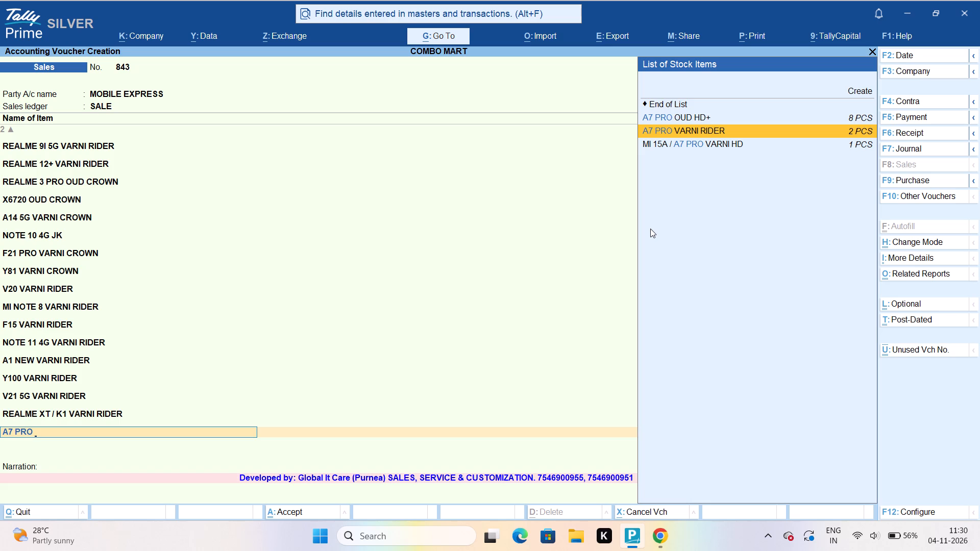
key(Return)
key(Return)
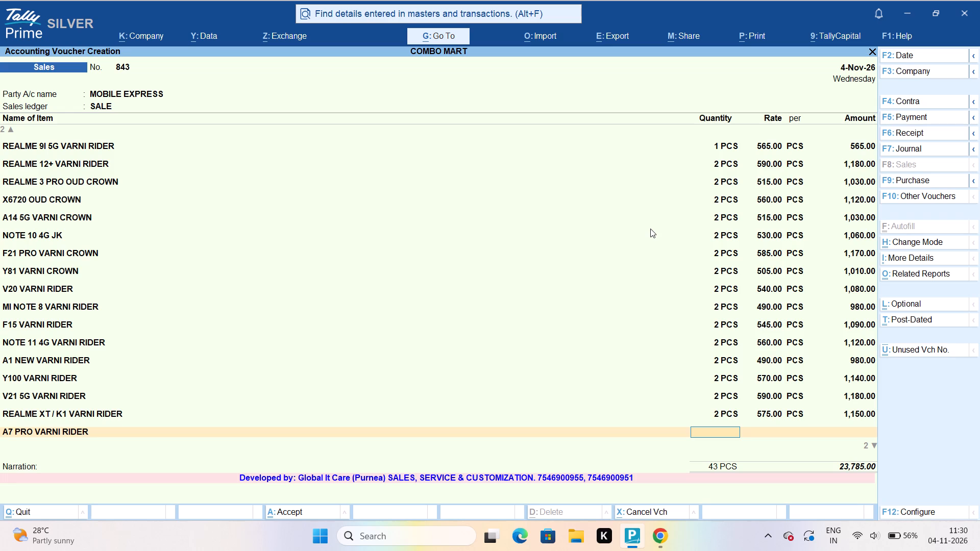
key(2)
key(Return)
text(595)
key(Return)
key(Return)
key(Return)
Add the item F9 OUD CROWN with quantity 2 PCS at a rate of 500.
text(F9 OUD)
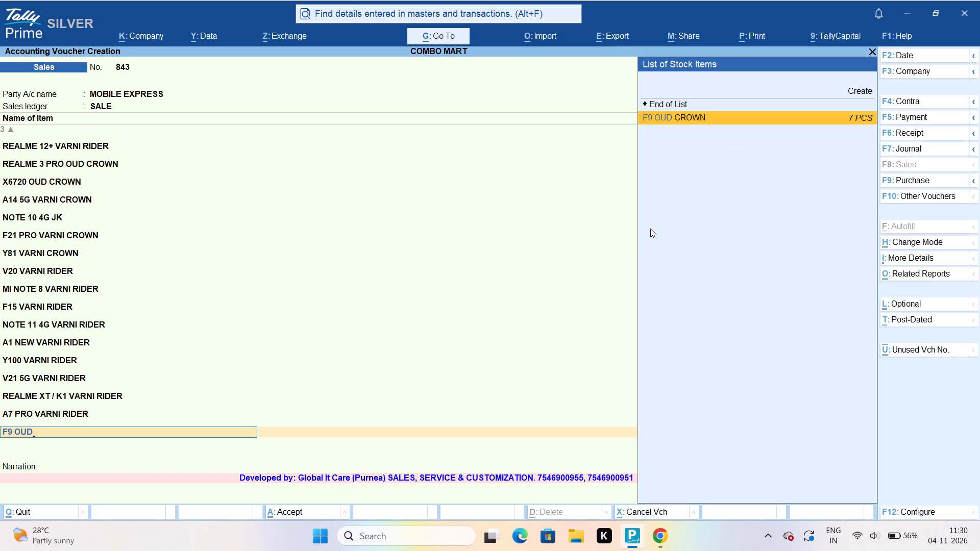
key(Return)
key(Return)
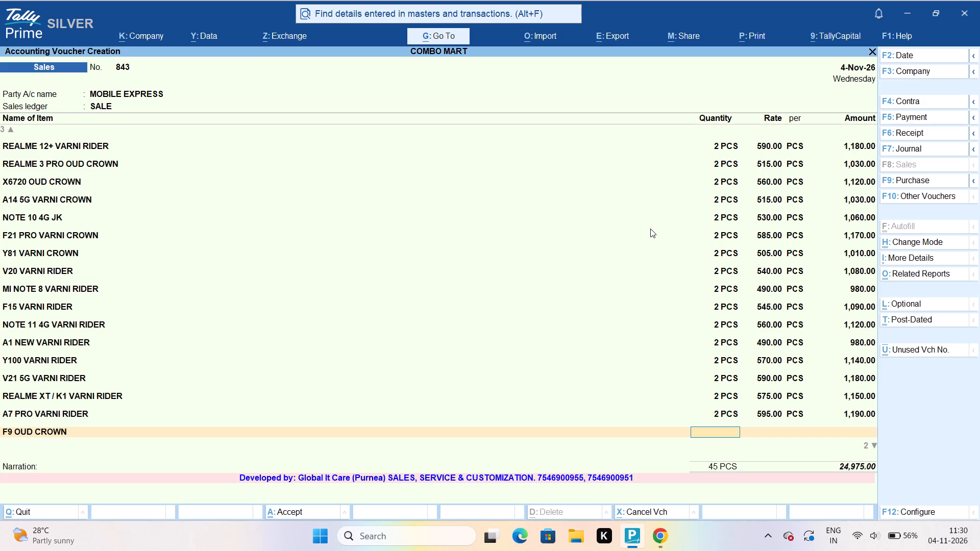
key(2)
key(Return)
text(500)
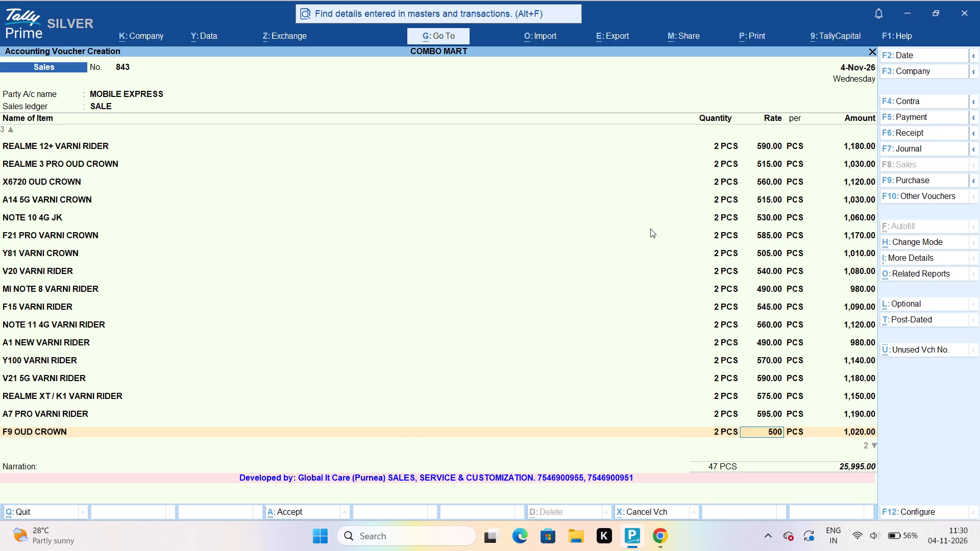
key(Return)
key(Return)
key(Return)
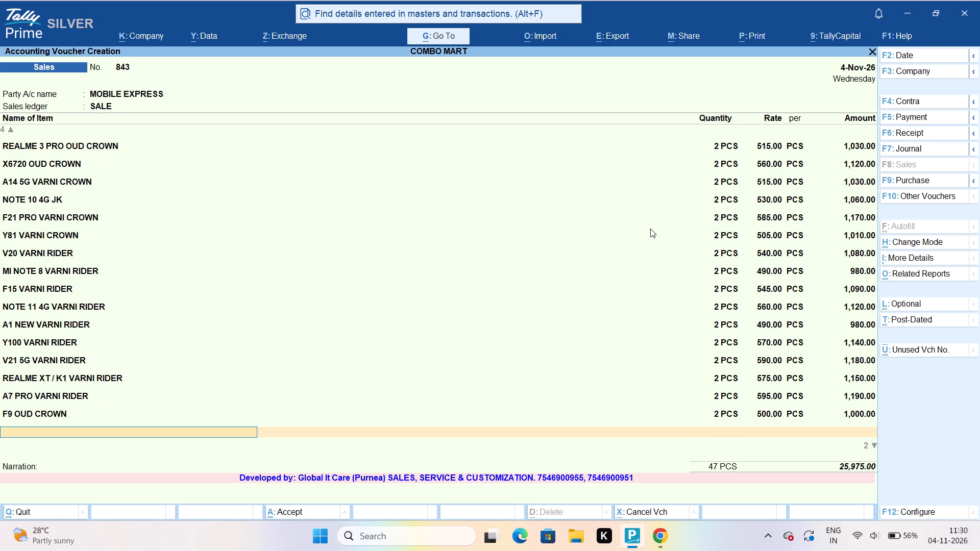
Add the item C31 VARNI CROWN with quantity 2 PCS at a rate of 505.
text(C31 VAR)
key(Down)
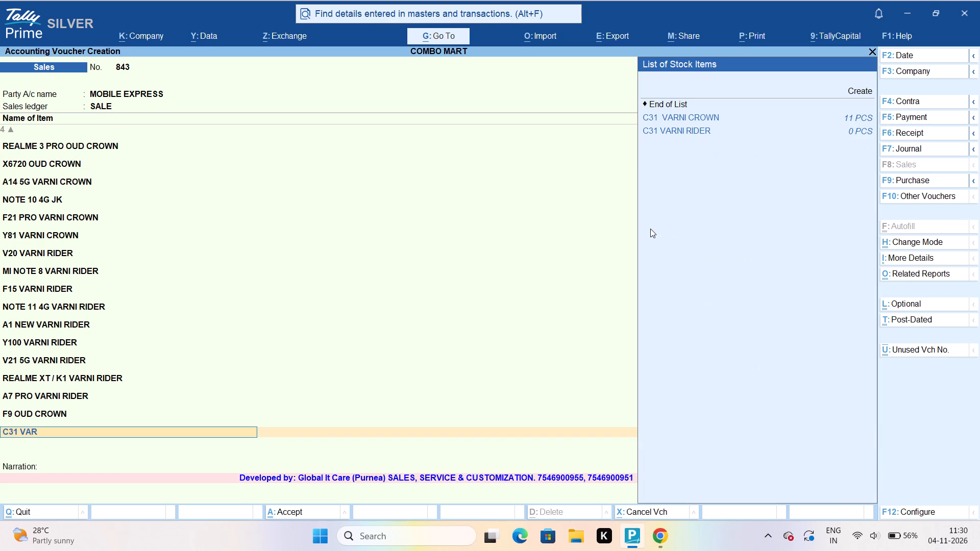
key(Return)
key(Return)
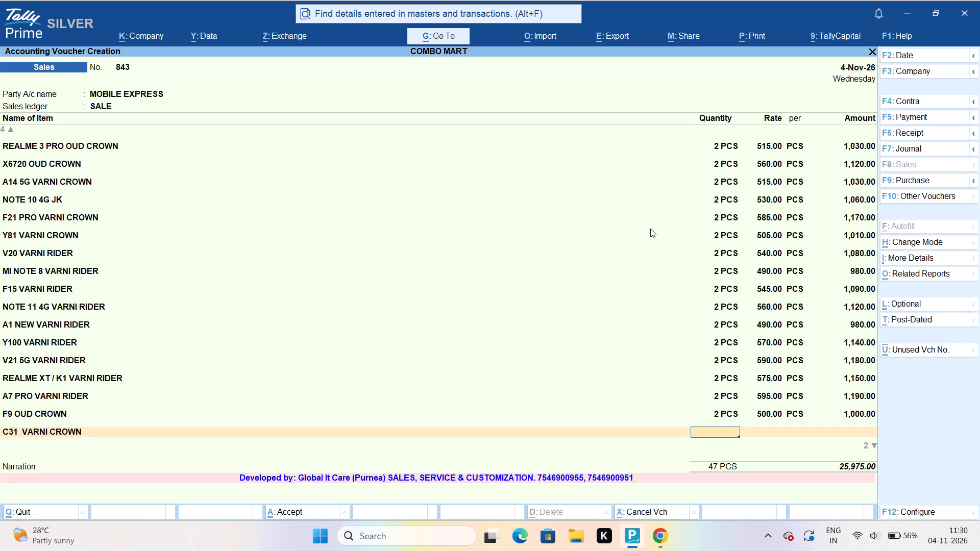
key(2)
key(Return)
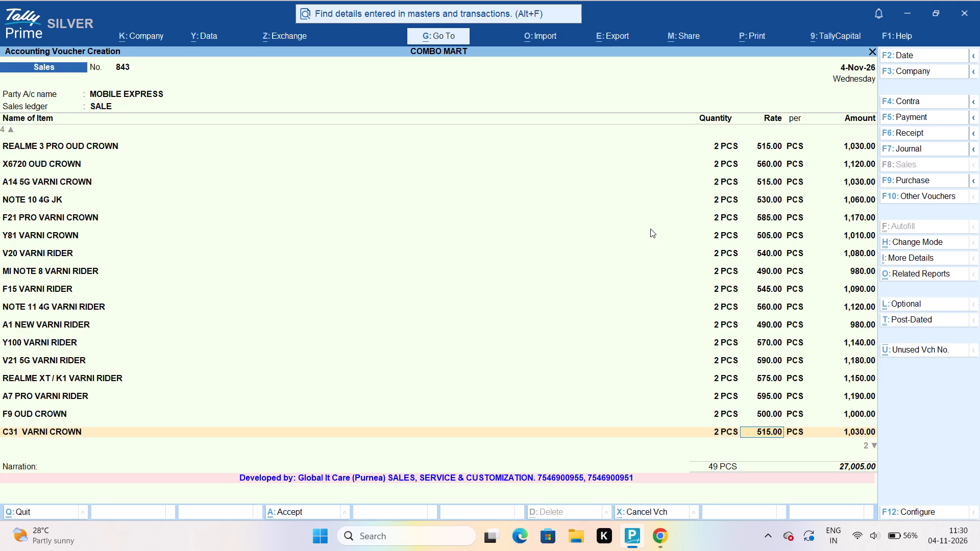
text(505)
key(Return)
key(Return)
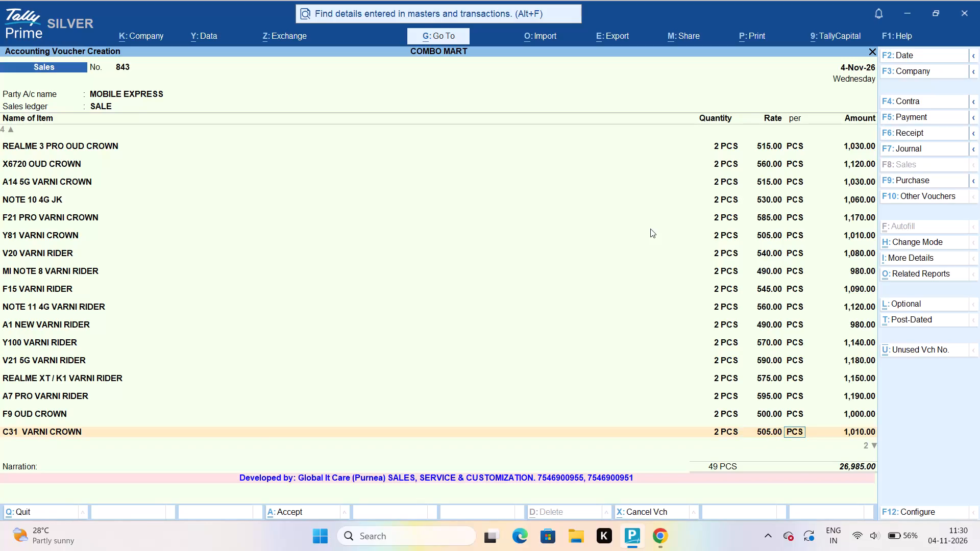
key(Return)
key(Return)
key(BackSpace)
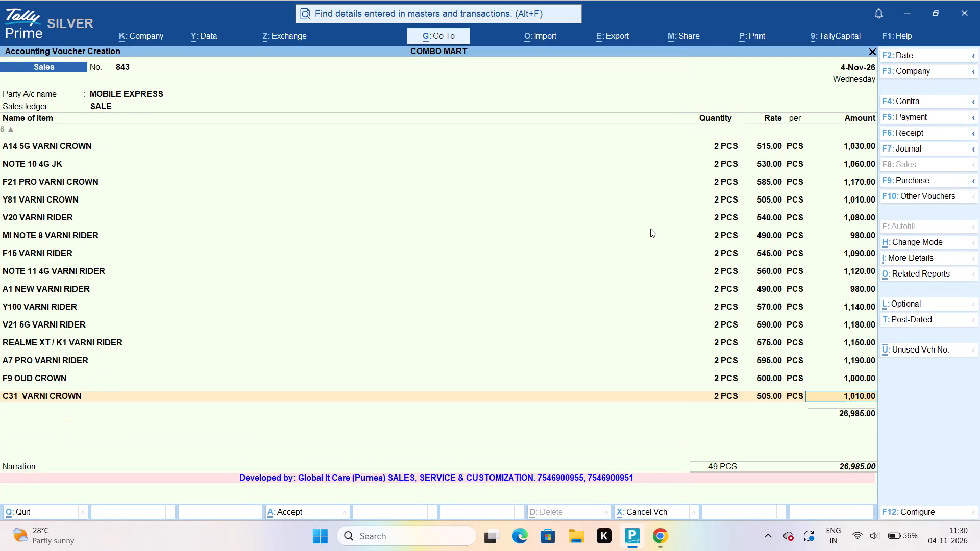
key(Return)
Add the item SAM A06 ASK SUPER with quantity 1 PCS at a rate of 520.
text(A0)
text(6 4G)
key(space)
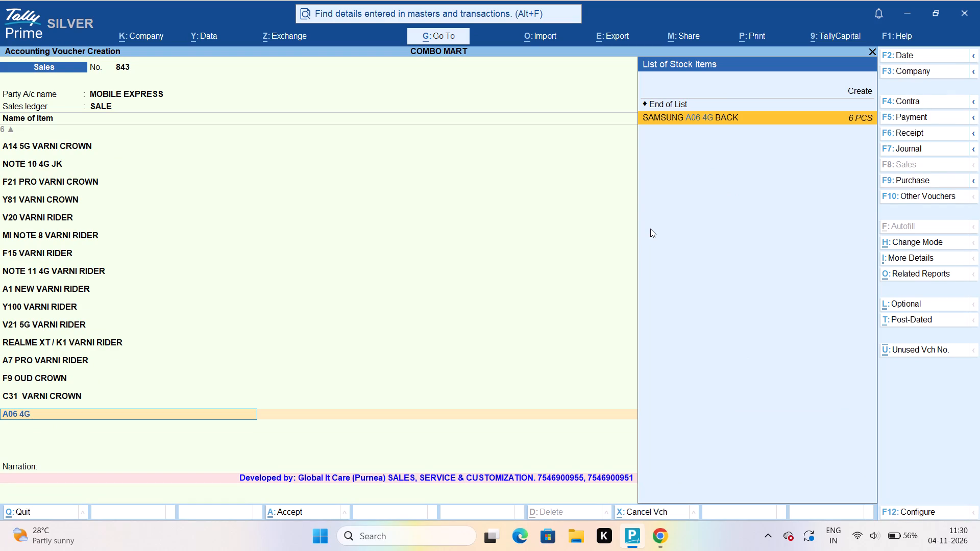
key(BackSpace)
key(BackSpace)
key(BackSpace)
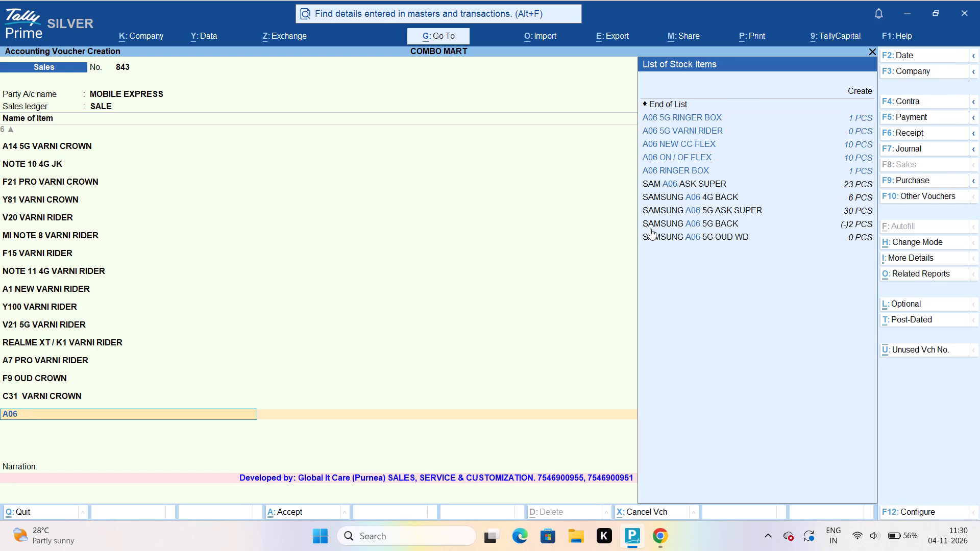
key(Down)
key(Down)
key(Down)
key(Down)
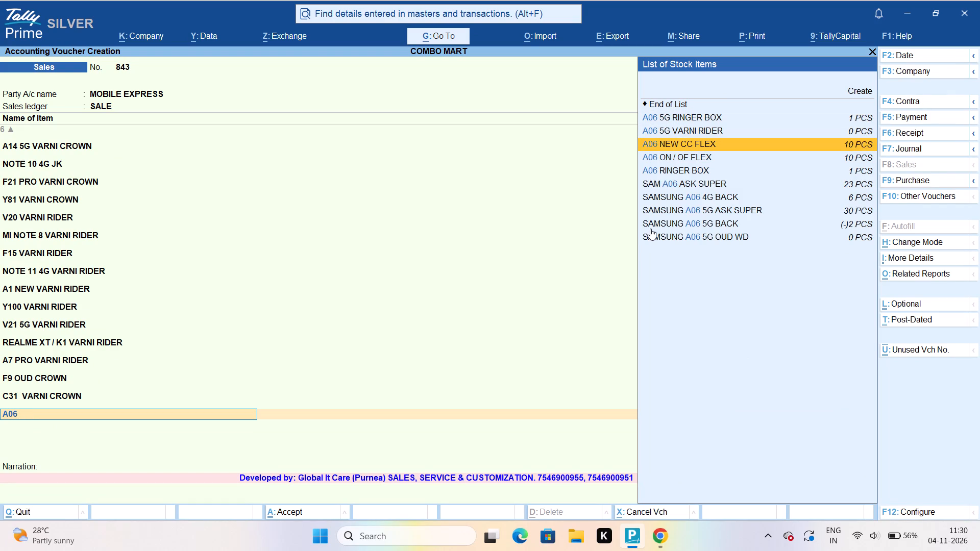
key(Down)
key(Down)
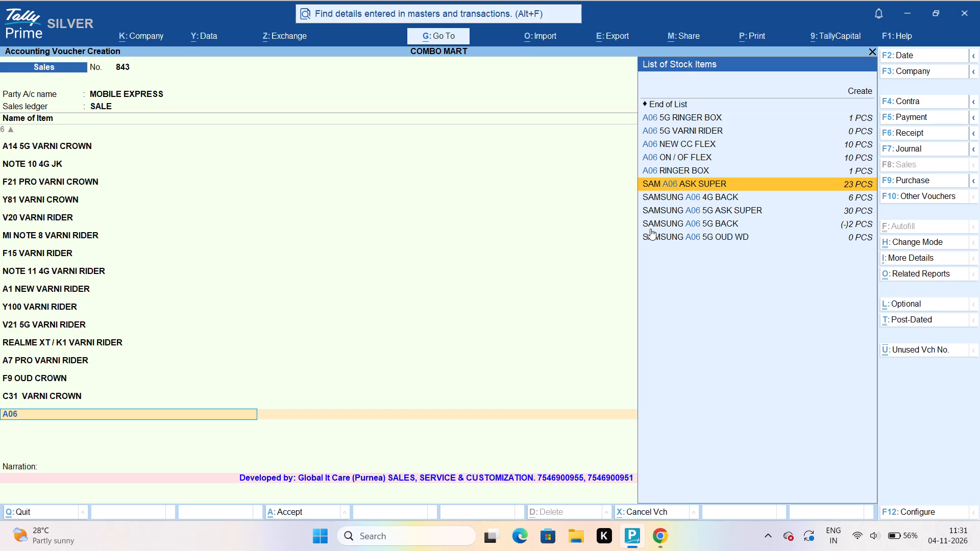
key(Return)
key(Return)
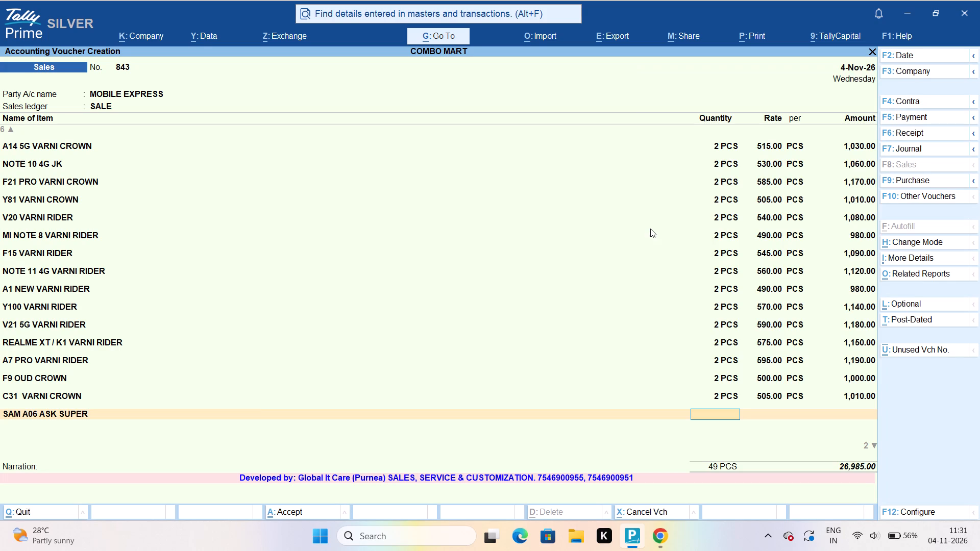
key(2)
key(Return)
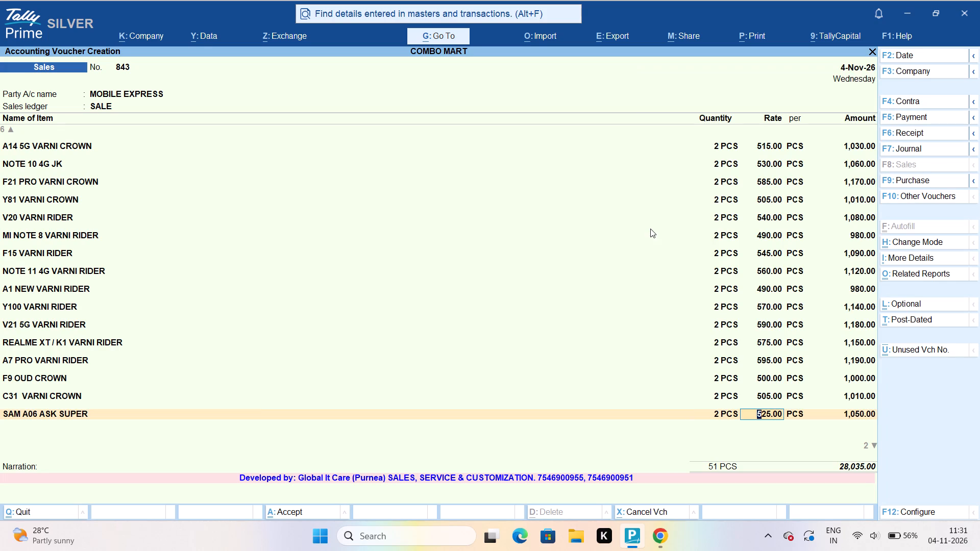
key(BackSpace)
key(1)
key(Return)
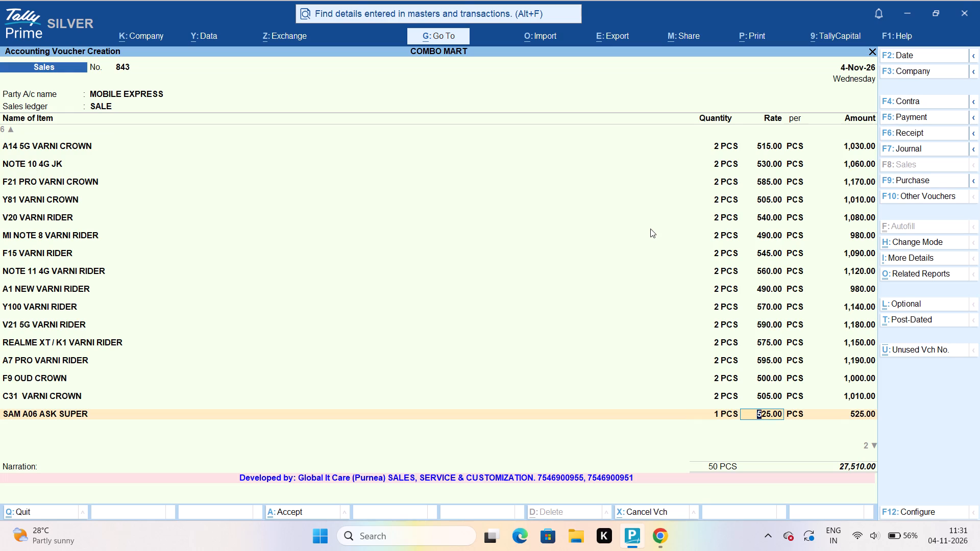
text(520)
key(Return)
key(Return)
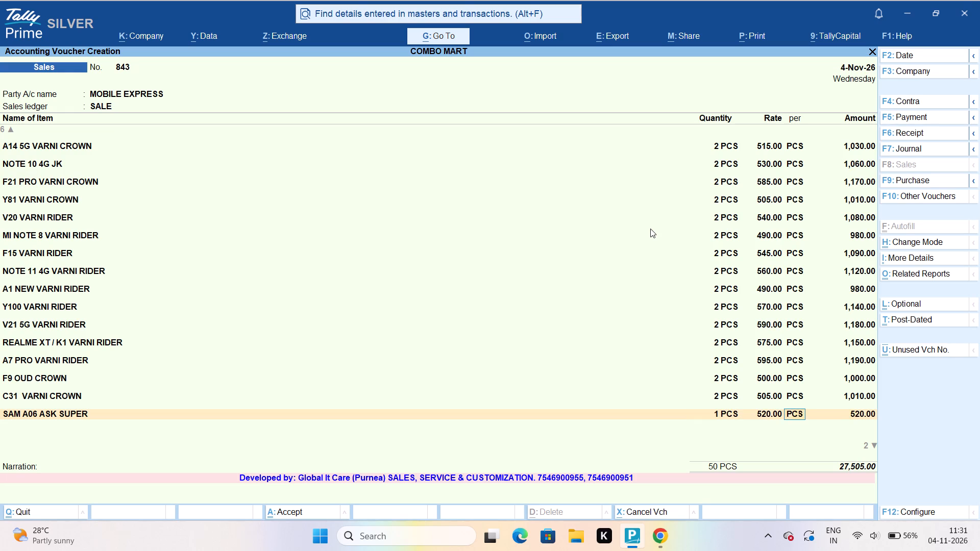
key(Return)
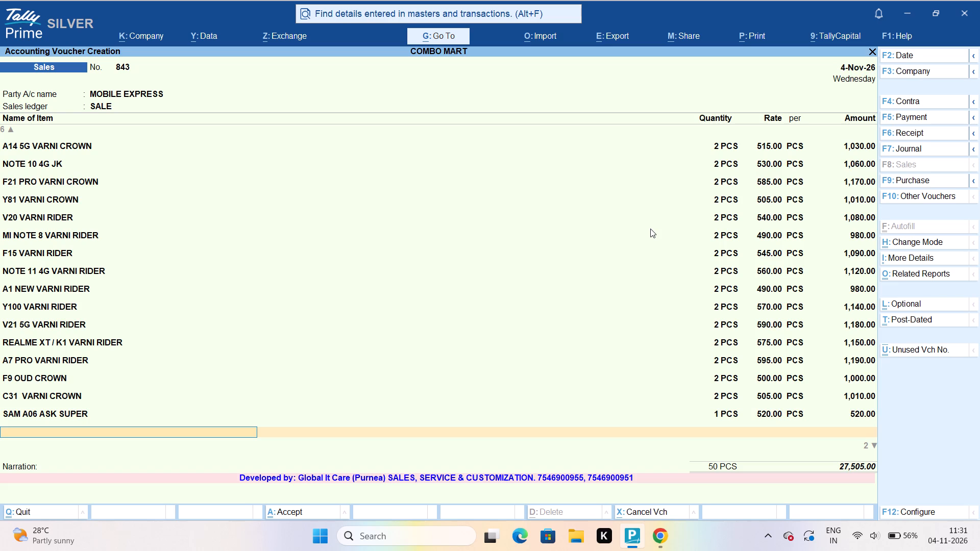
Add the item SAMSUNG A06 5G ASK SUPER with quantity 2 PCS at a rate of 530.
text(A06)
key(space)
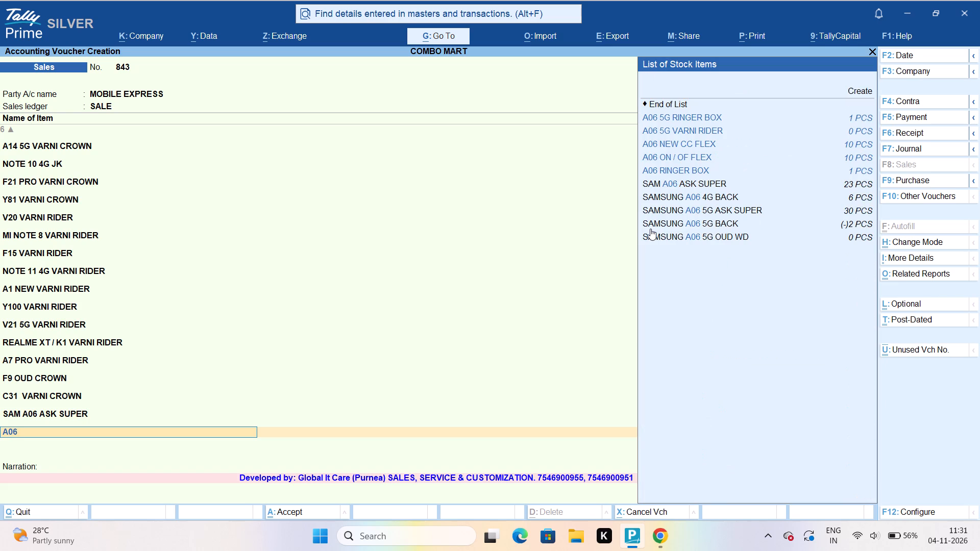
key(Down)
key(Down)
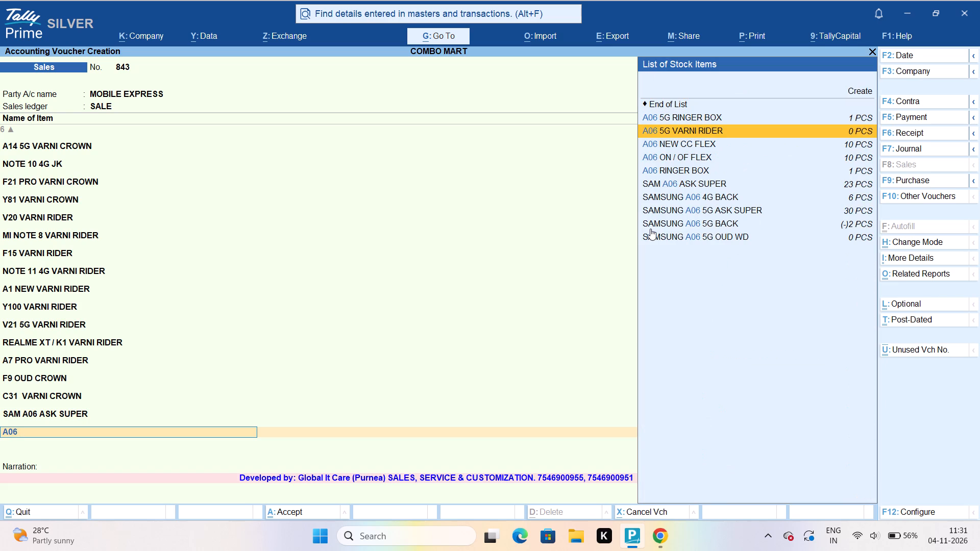
key(Down)
key(Down)
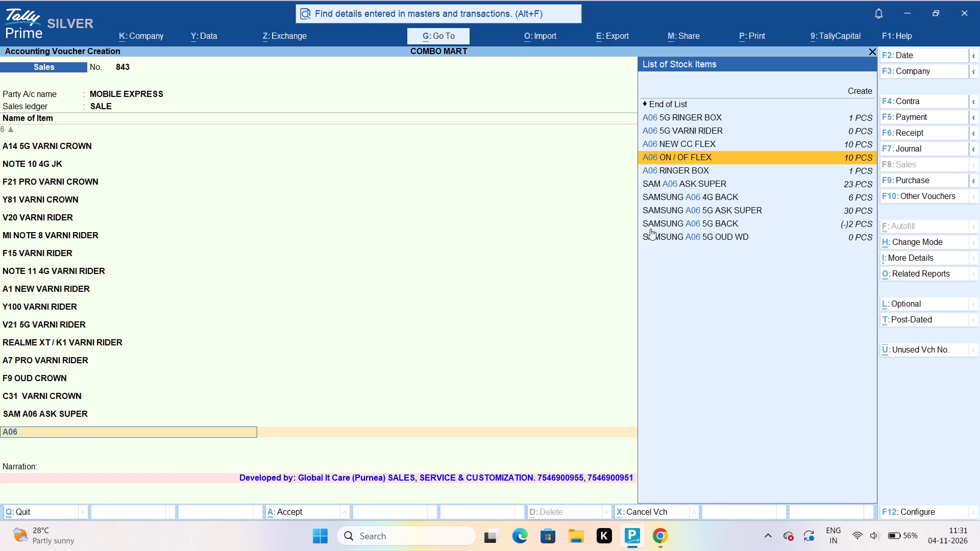
key(Down)
key(Down)
key(Down)
key(Down)
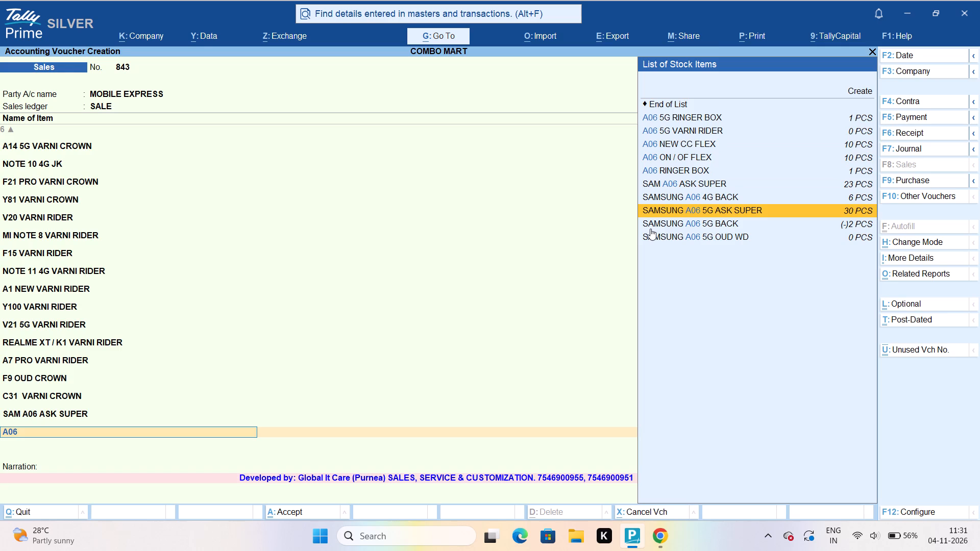
key(Return)
key(Return)
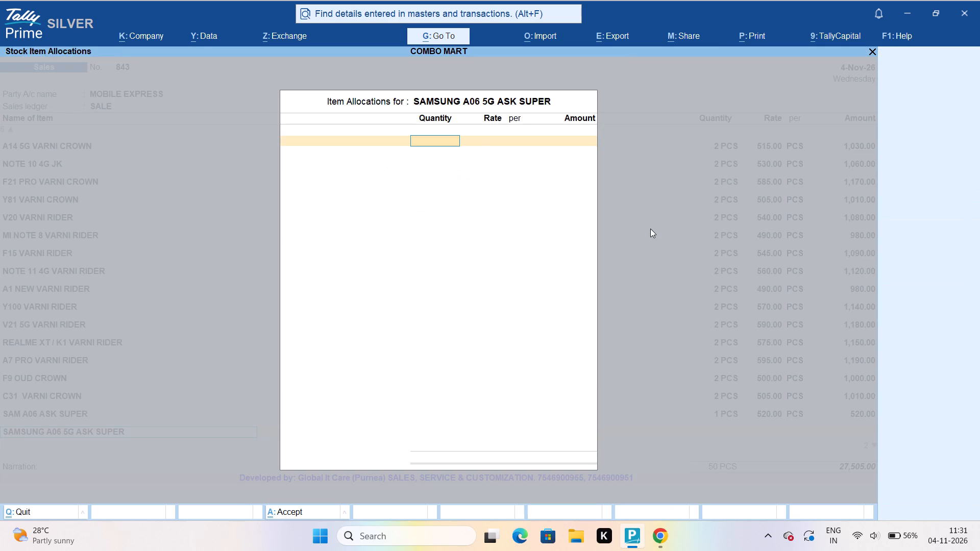
key(1)
key(Return)
key(BackSpace)
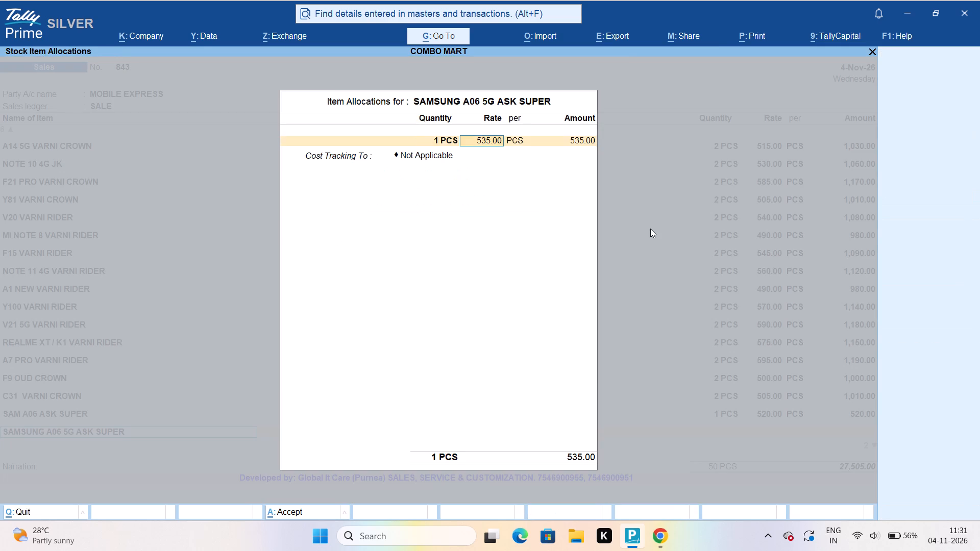
key(2)
key(Return)
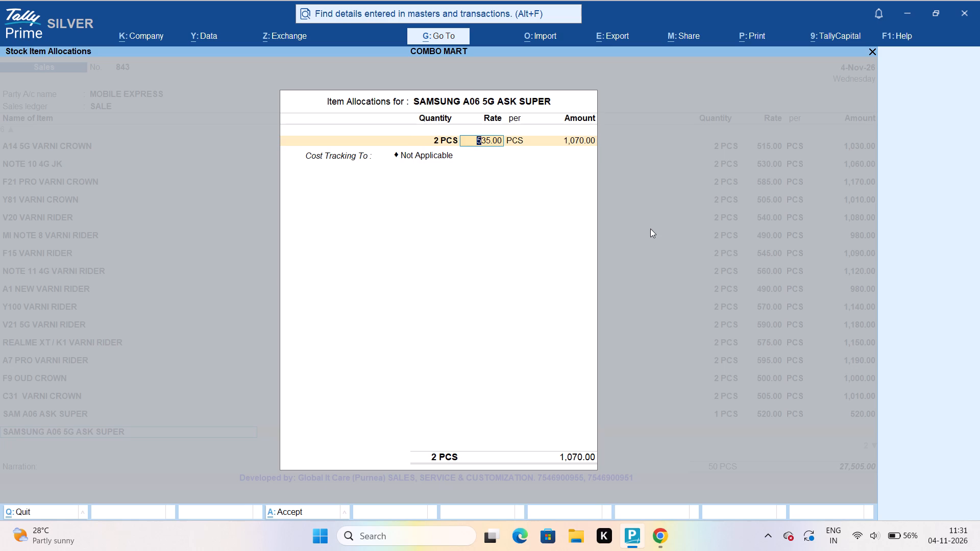
text(530)
key(Return)
key(Return)
key(Return)
key(Return)
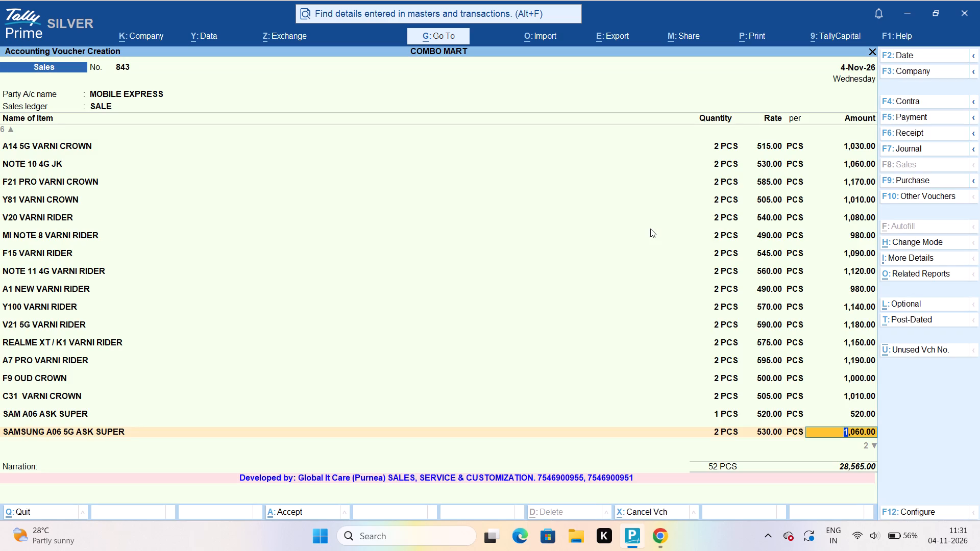
key(Return)
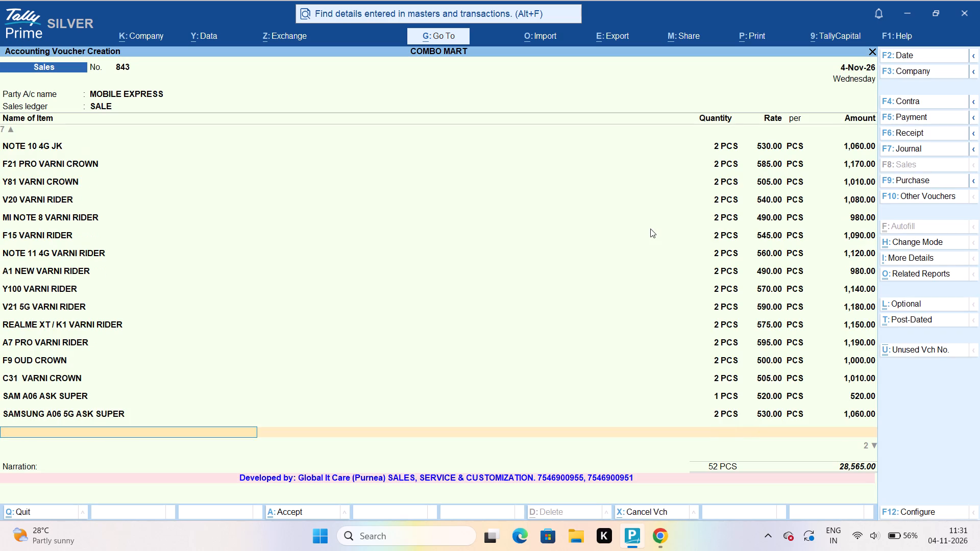
Add the item SAMSUNG A15 ASK SUPER with quantity 3 PCS at a rate of 595.
text(A15 ASK)
key(Return)
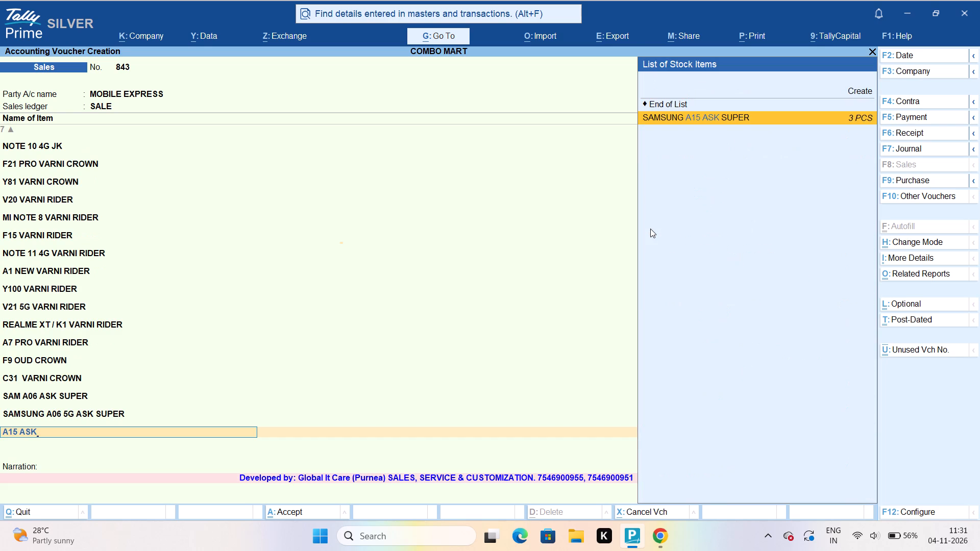
key(Return)
key(3)
key(Return)
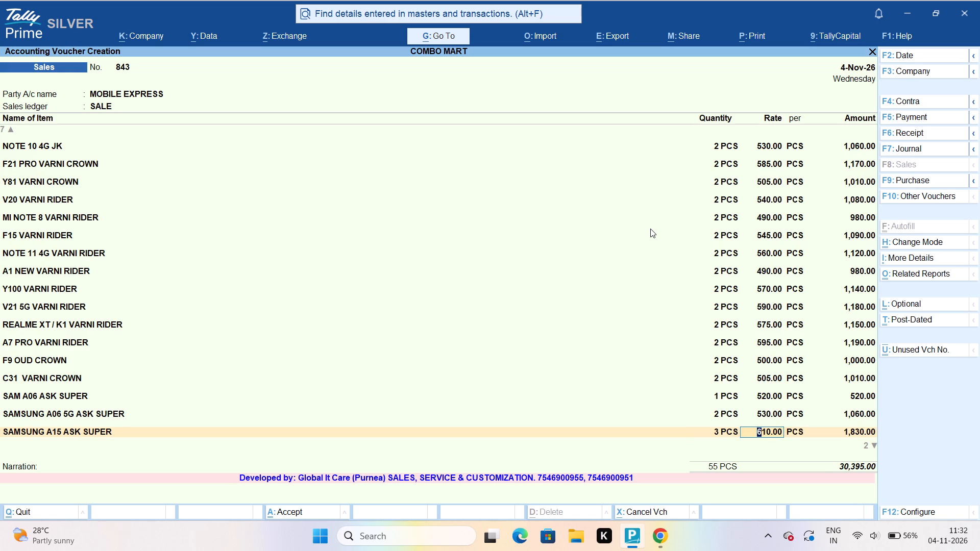
text(595)
key(Return)
key(Return)
key(Return)
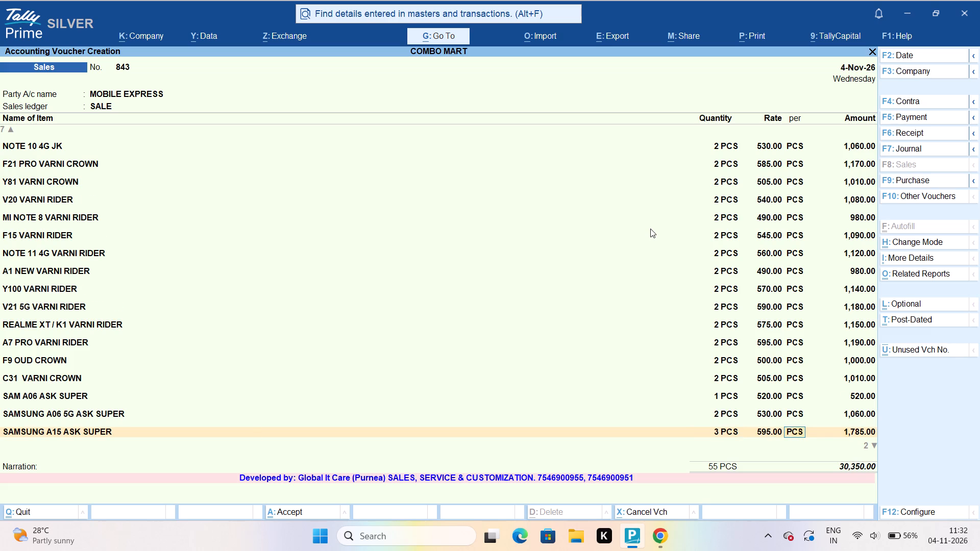
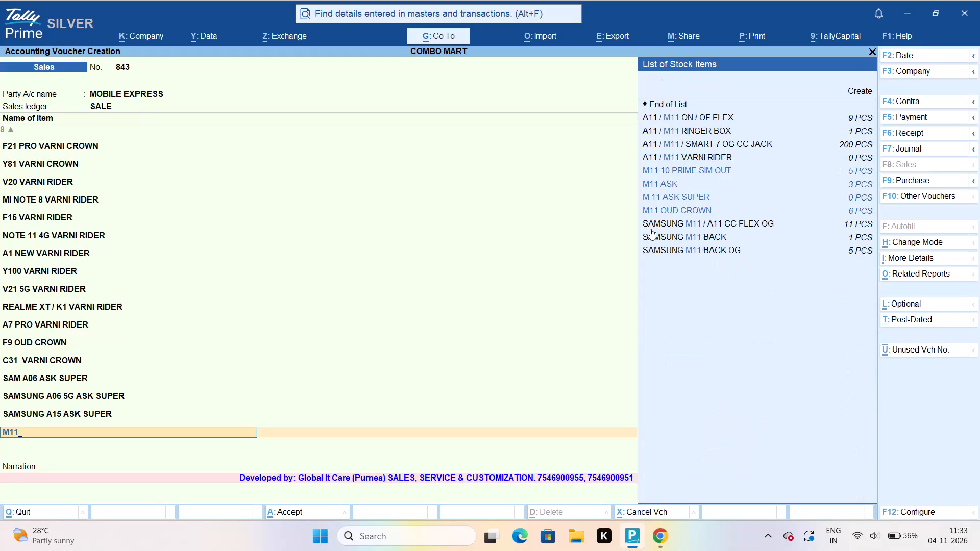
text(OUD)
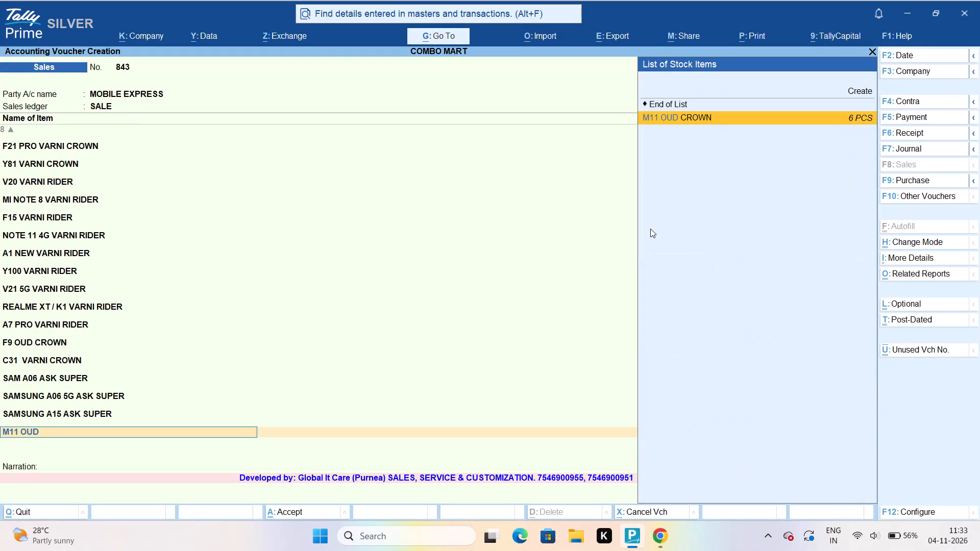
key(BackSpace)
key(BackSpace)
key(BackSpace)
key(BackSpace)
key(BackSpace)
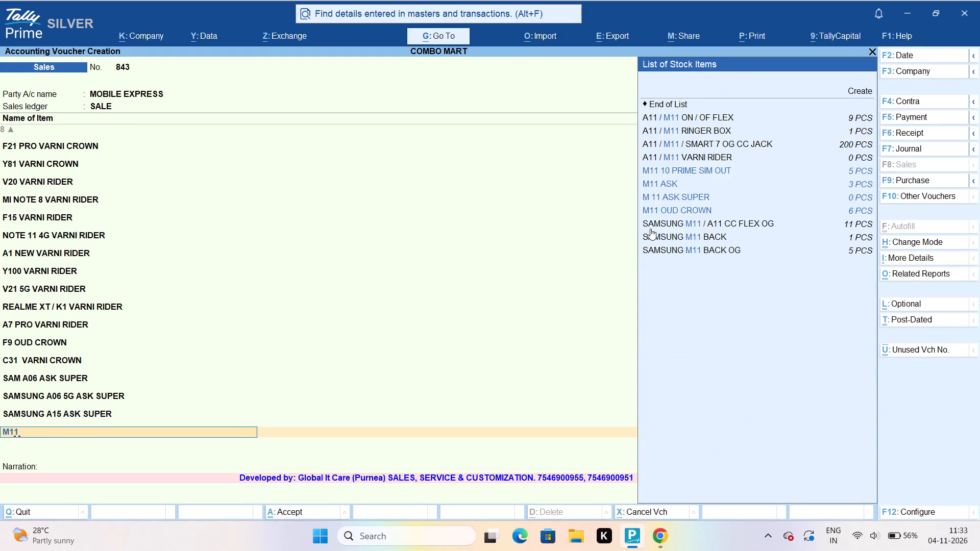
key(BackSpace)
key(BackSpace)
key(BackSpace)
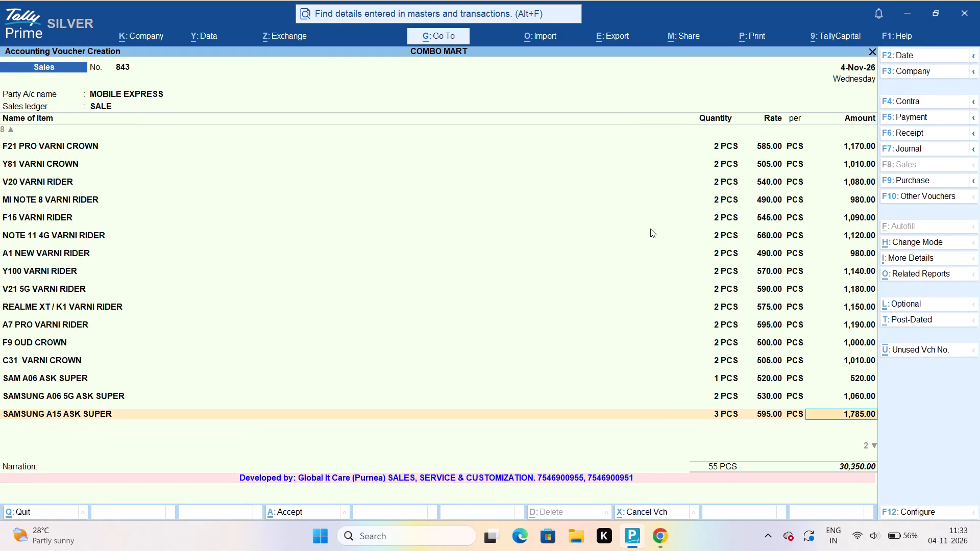
Add the item A11 OUD WD with quantity 2 PCS at a rate of 550.
key(Return)
text(A11 OUD)
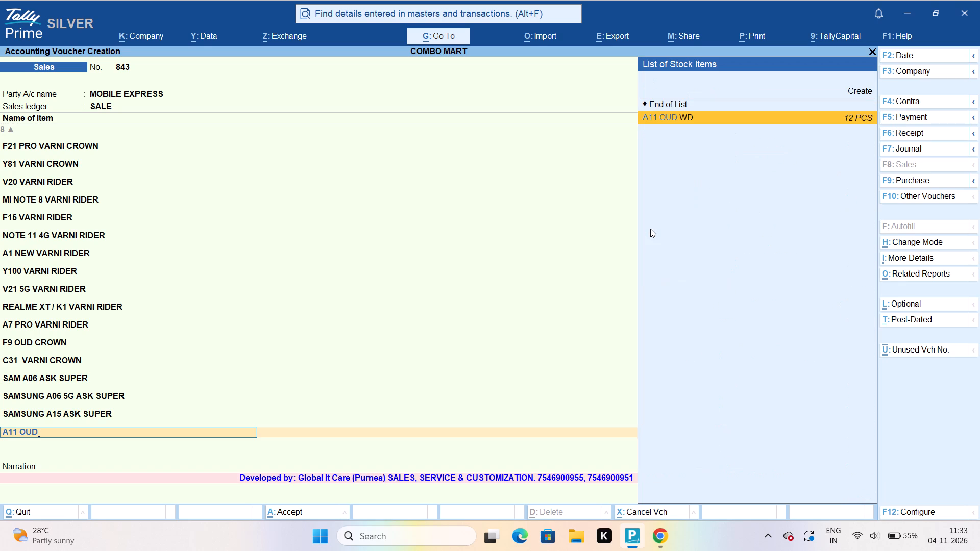
key(Return)
key(Return)
key(2)
key(Return)
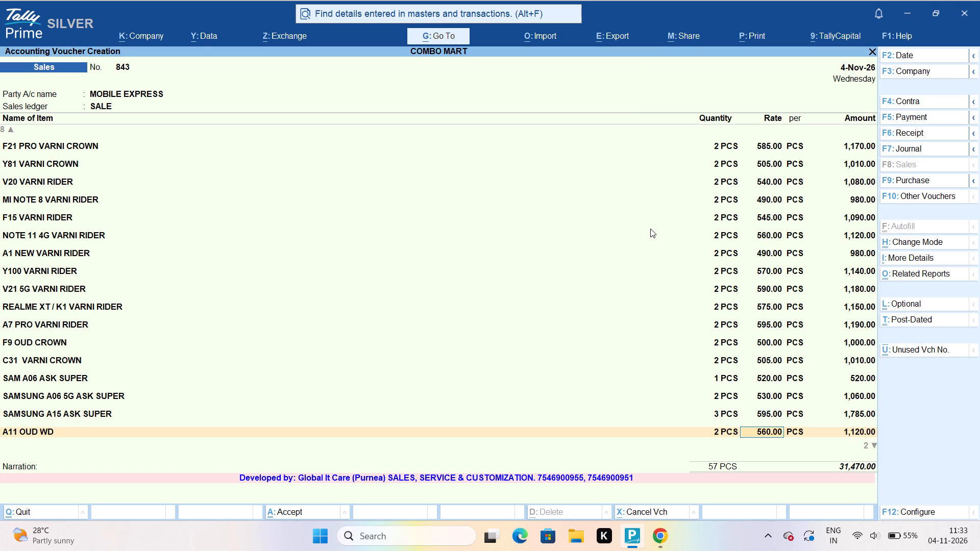
text(550)
key(Return)
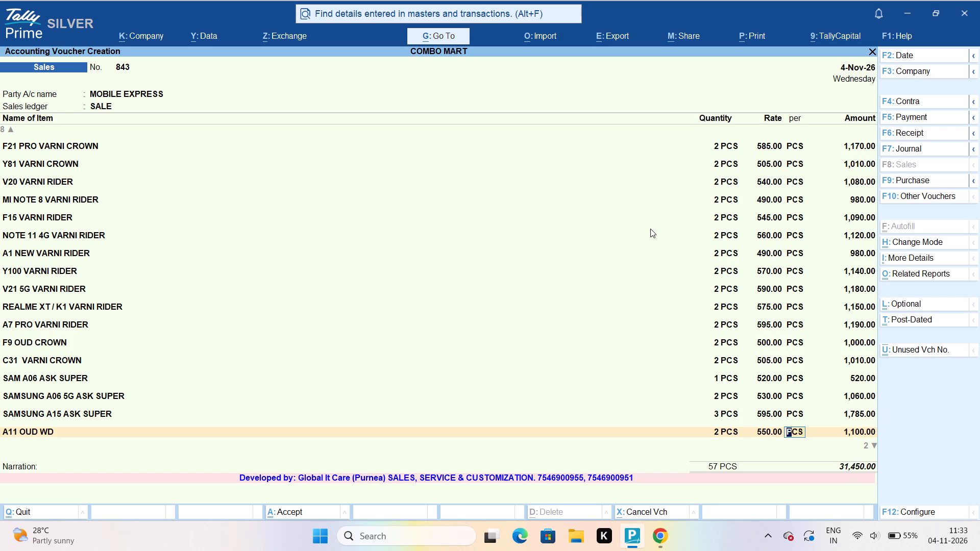
key(Return)
key(Return)
Add the item A24 / M34 OUD WD with quantity 2 PCS at a rate of 585.
text(M3)
text(4)
key(space)
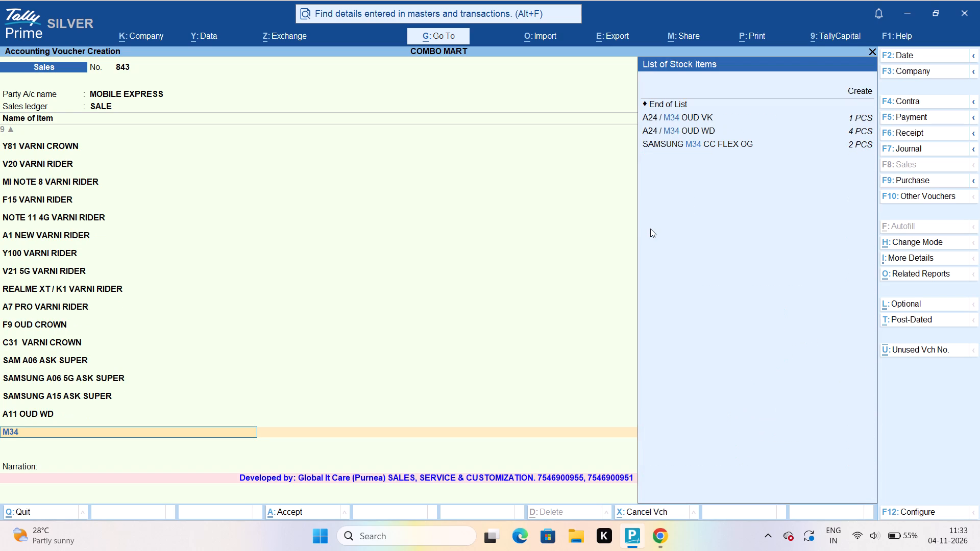
key(Down)
key(Down)
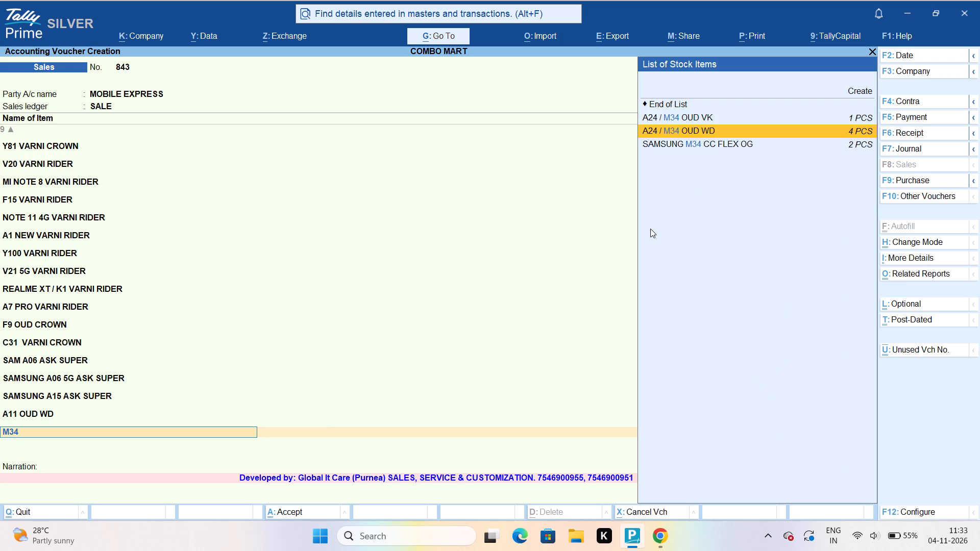
key(Return)
key(Return)
key(2)
key(Return)
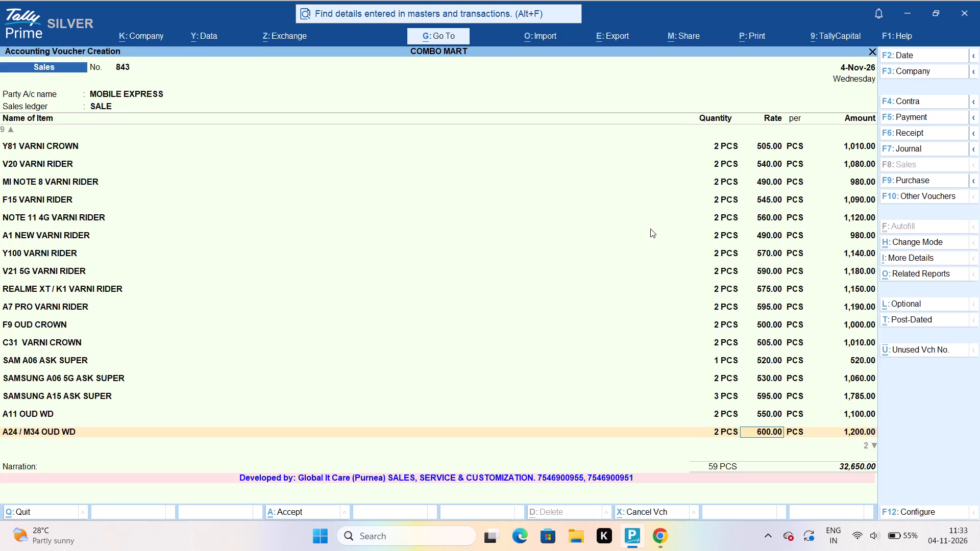
text(585)
key(Return)
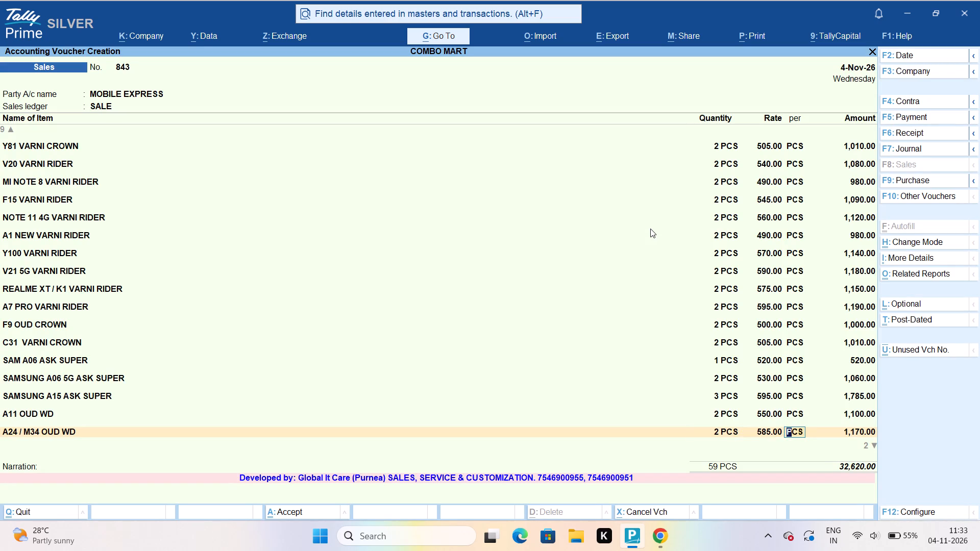
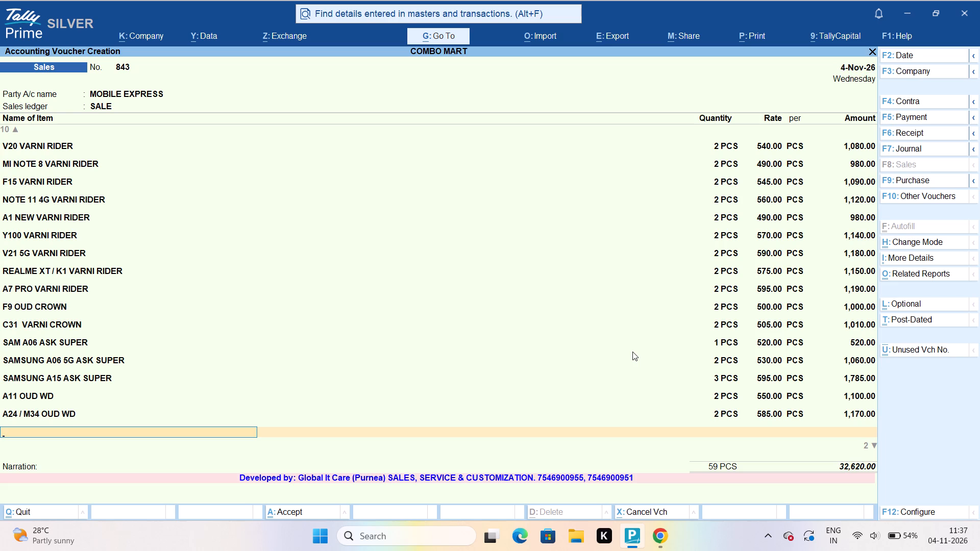
Add the item BUS FARE 50 with quantity 1 PCS at a rate of 50.
text(BUS)
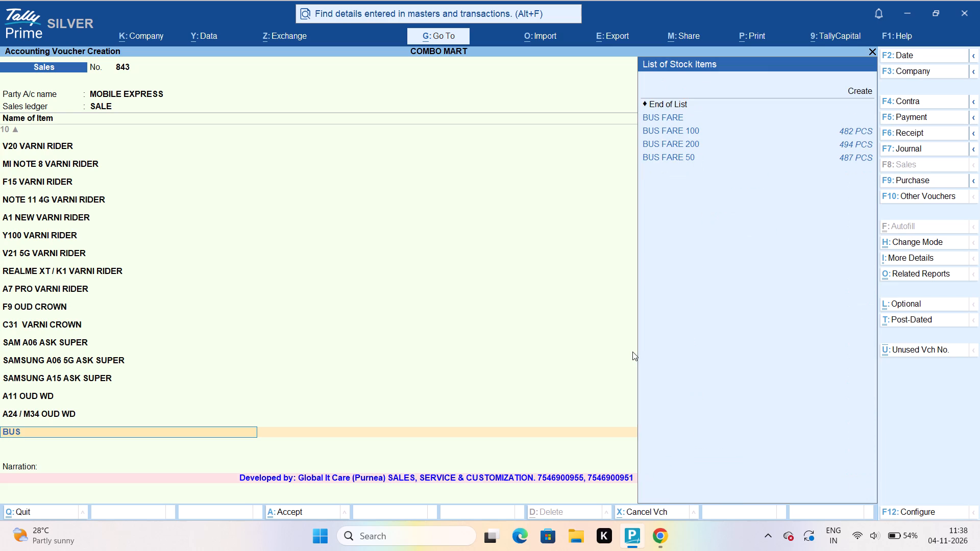
key(Down)
key(Down)
key(Down)
key(Down)
key(Return)
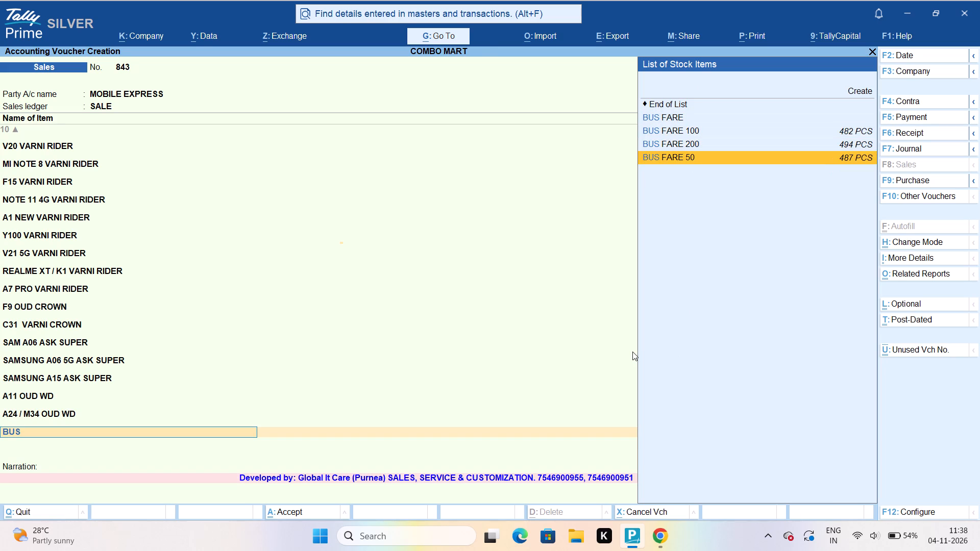
key(Return)
key(1)
key(Return)
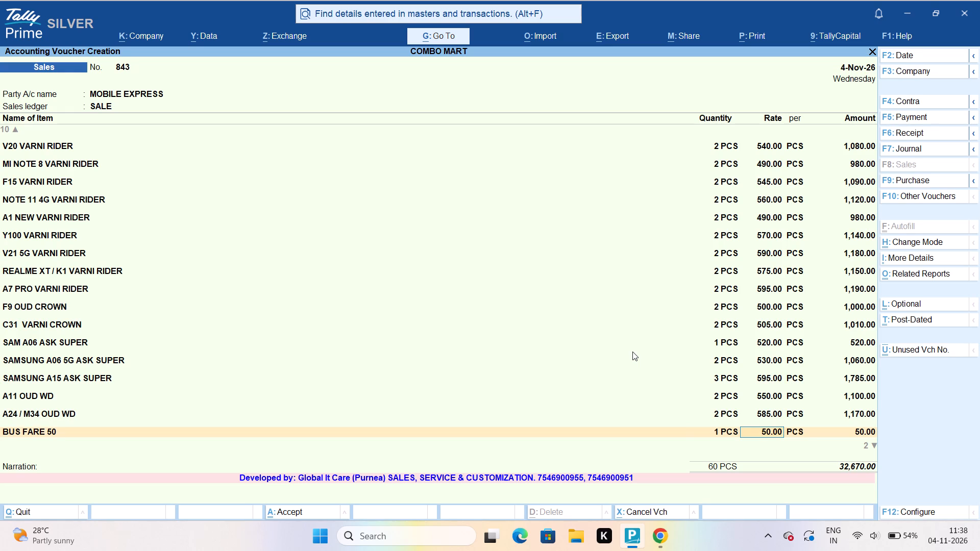
key(Return)
key(Return)
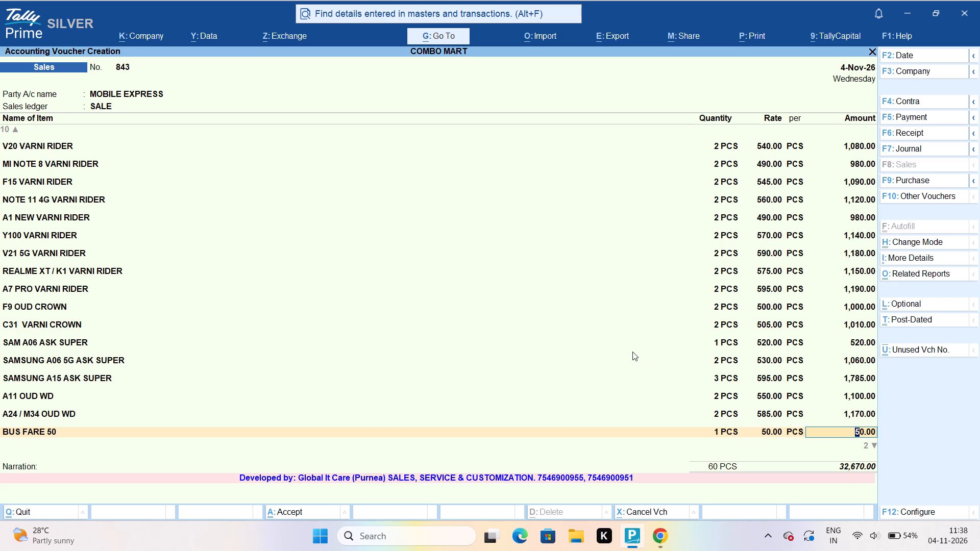
key(Return)
End the item list, save the sales voucher without a narration, and return to the Gateway of Tally.
key(Return)
key(Return)
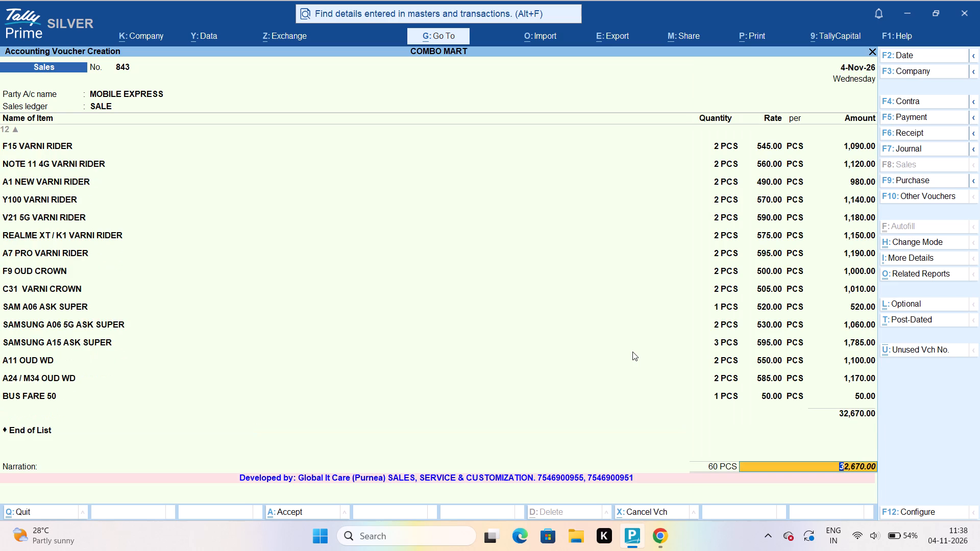
key(Return)
key(Return)
key(Return)
key(Return)
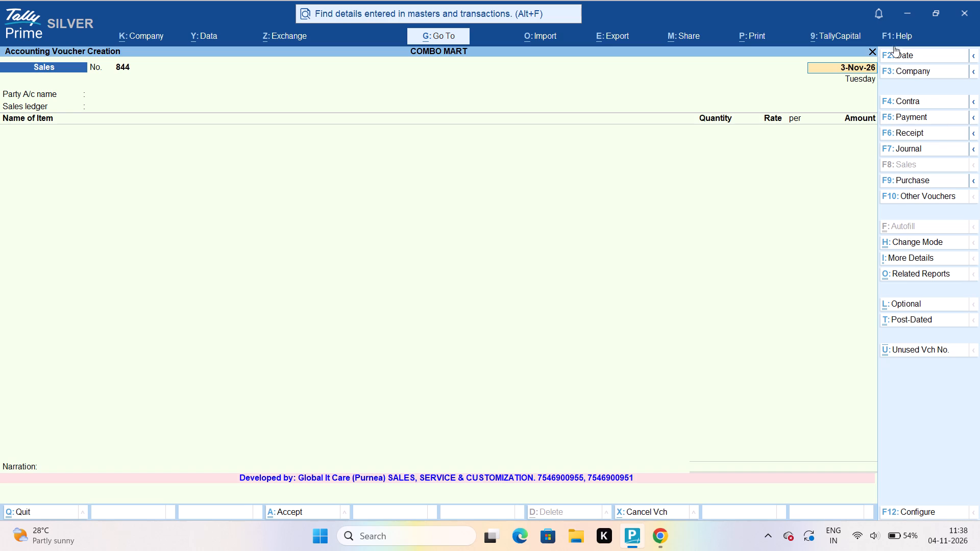
key(Escape)
key(Escape)
key(Escape)
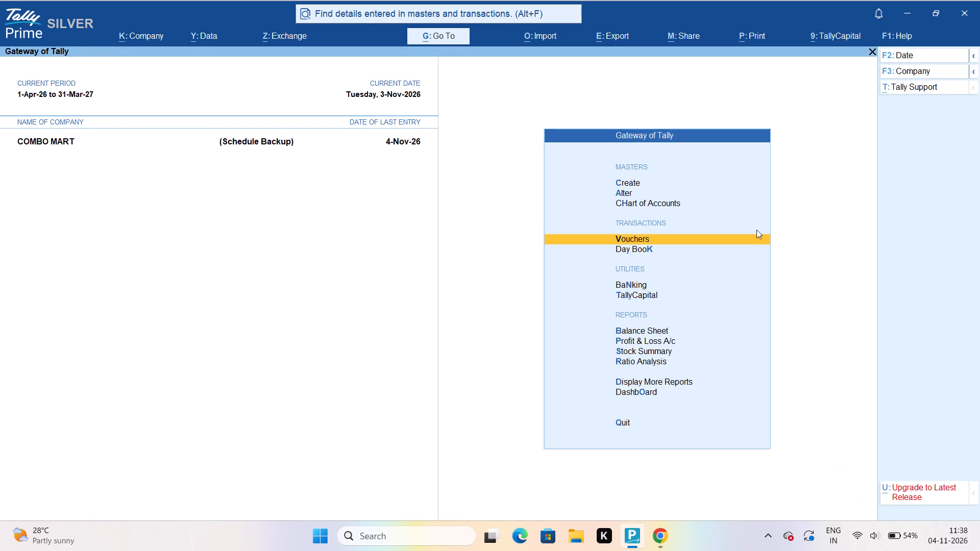
Open the ledger vouchers report for MOBILE EXPRESS from the account books.
click(674, 380)
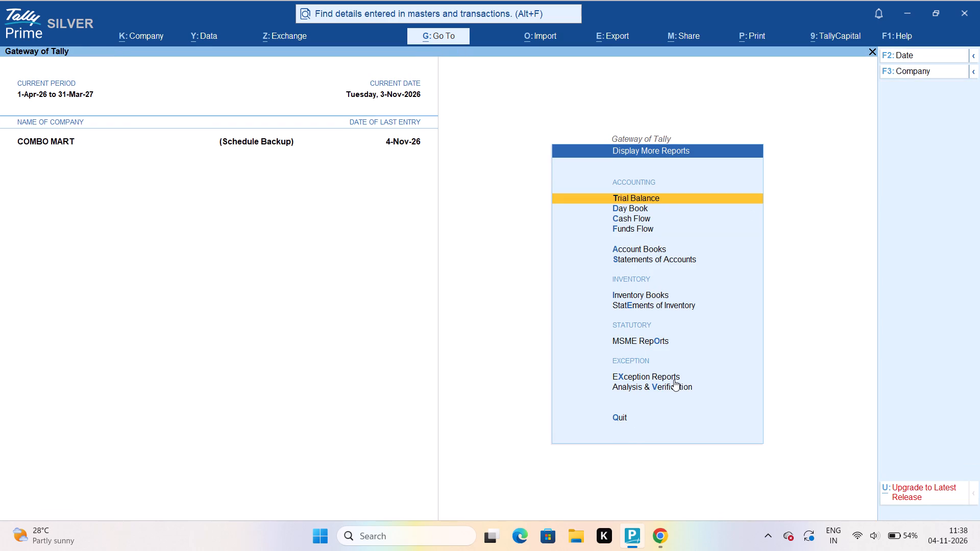
click(638, 248)
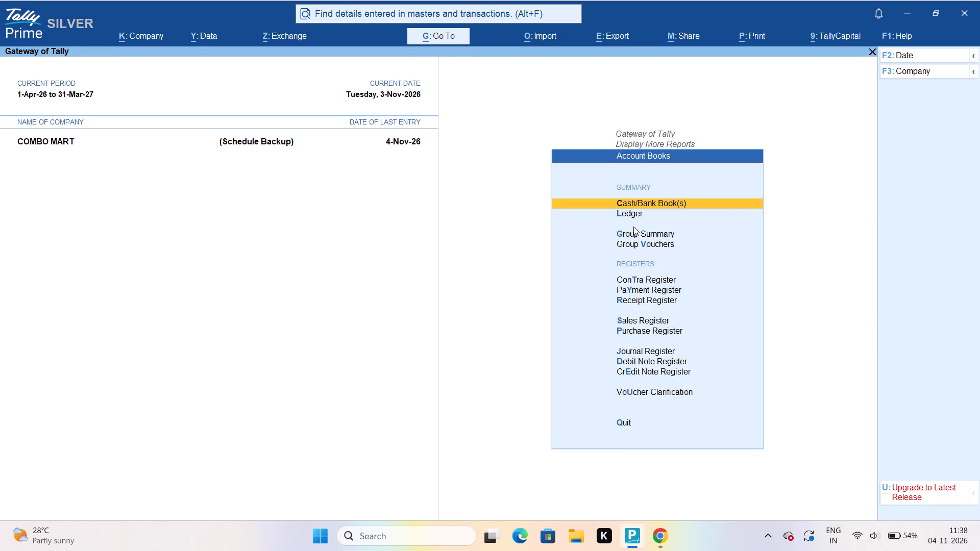
click(629, 211)
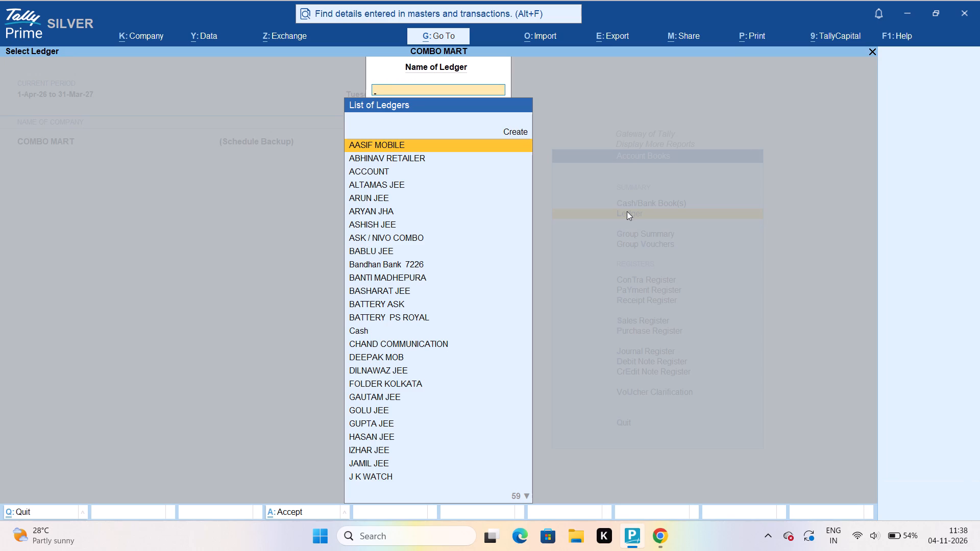
text(MOBILE)
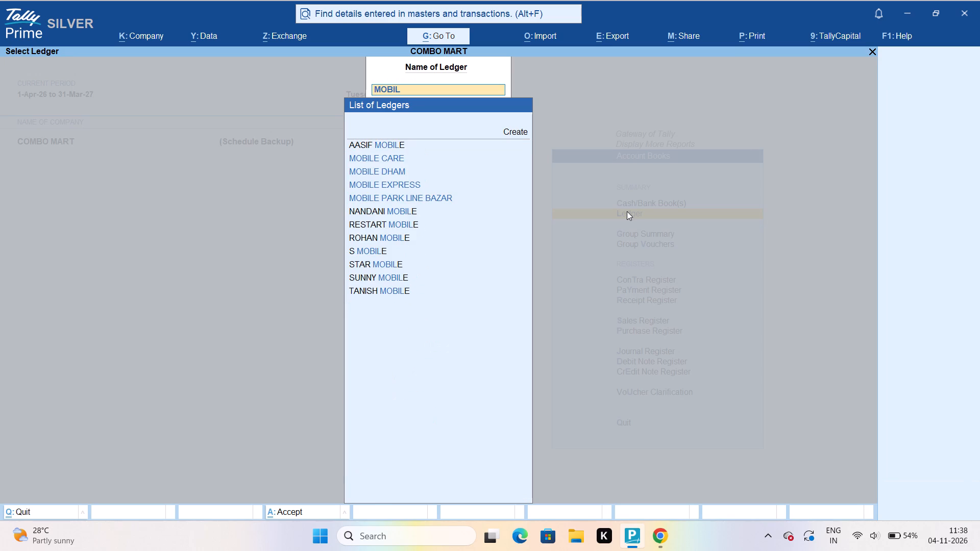
key(Down)
key(Down)
key(Down)
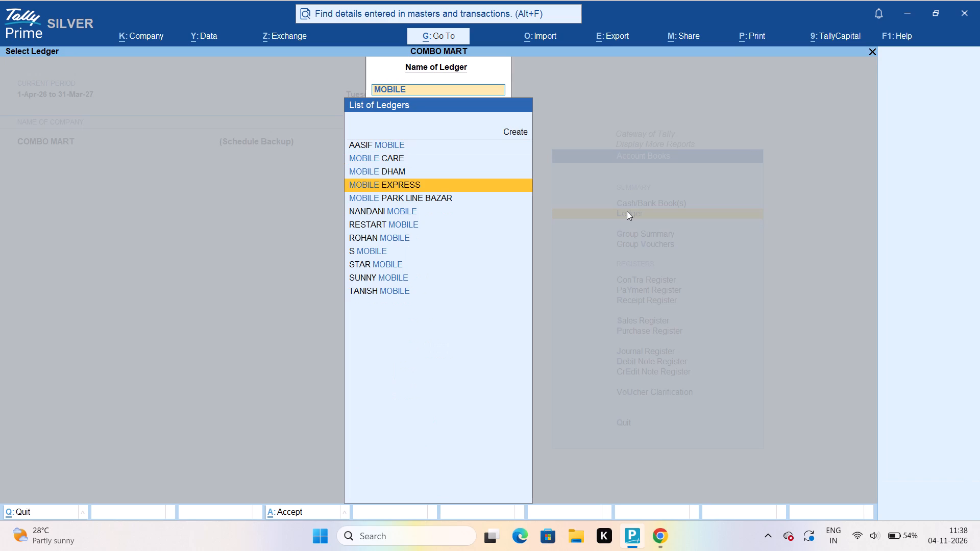
key(Return)
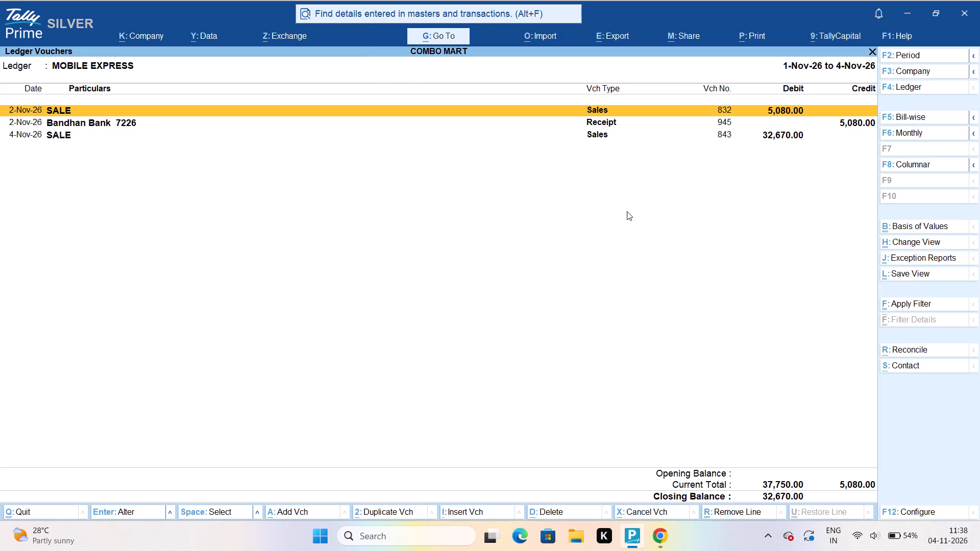
Open the 4-Nov-26 sales voucher from the ledger and export it as a PDF invoice.
key(Down)
key(Down)
key(Down)
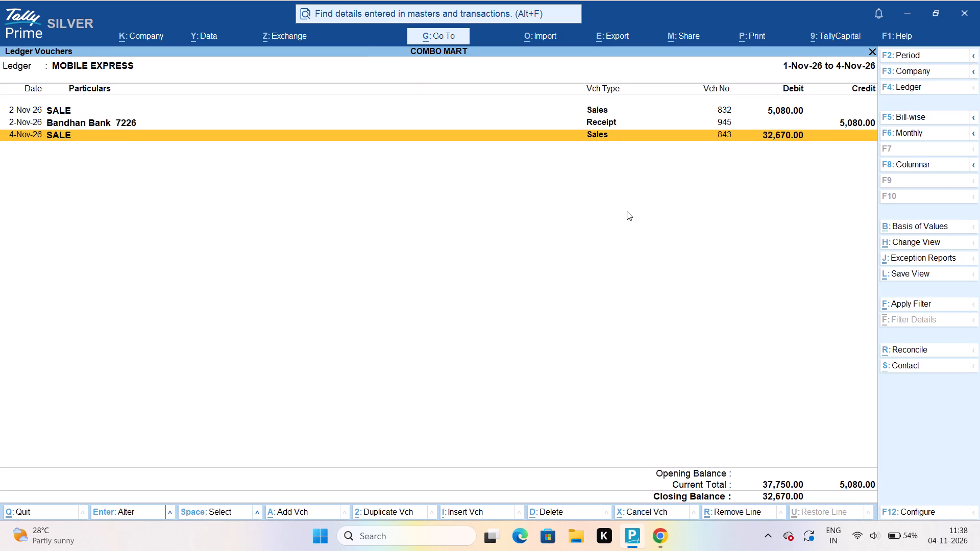
key(Return)
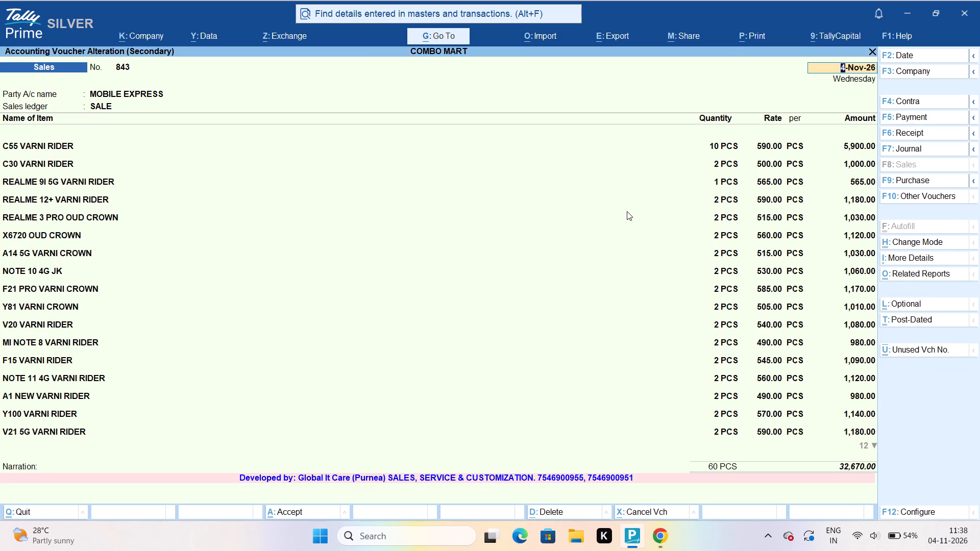
key(ctrl+e)
key(Return)
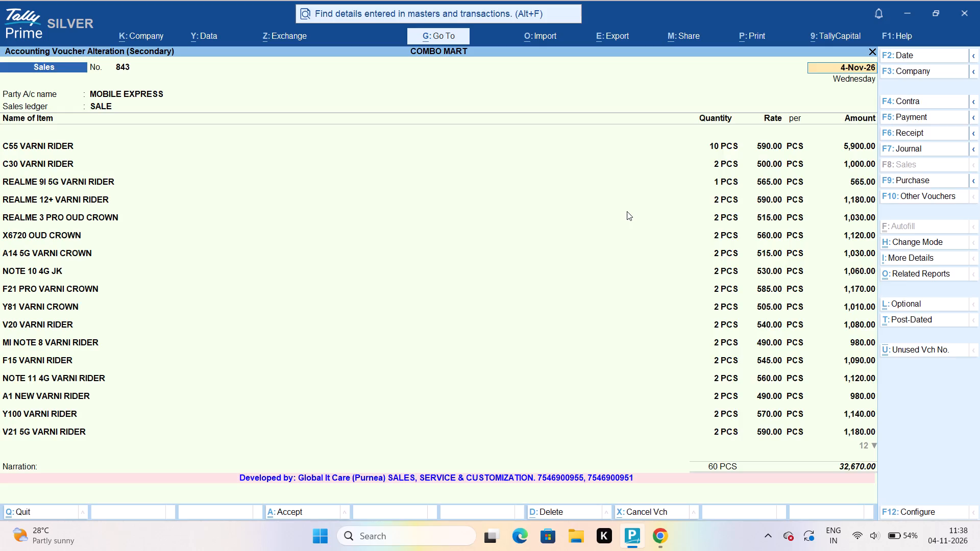
Check the exported invoice in the browser and save it to Downloads as MOBILE EXPRESS 4 NOV.
scroll(646, 319, down, 6)
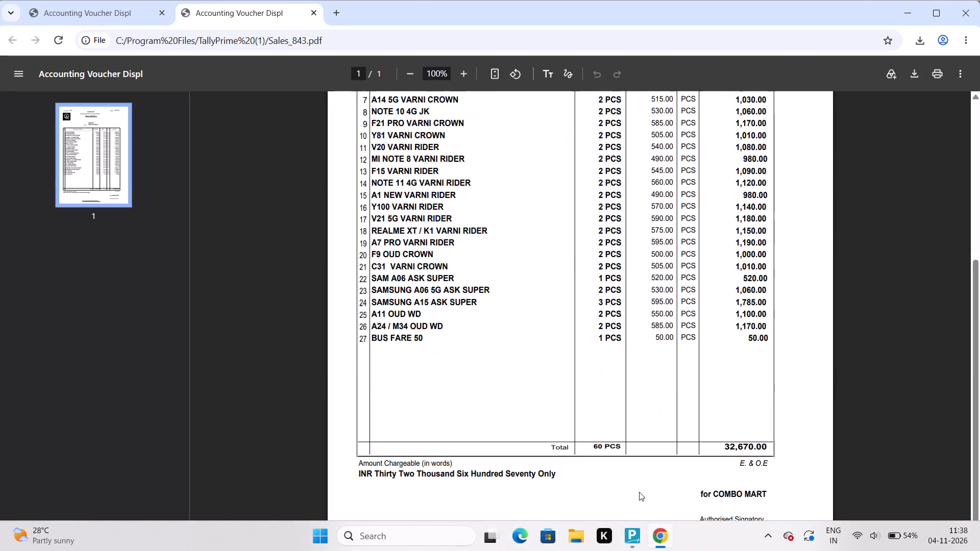
scroll(639, 487, down, 5)
scroll(639, 486, up, 11)
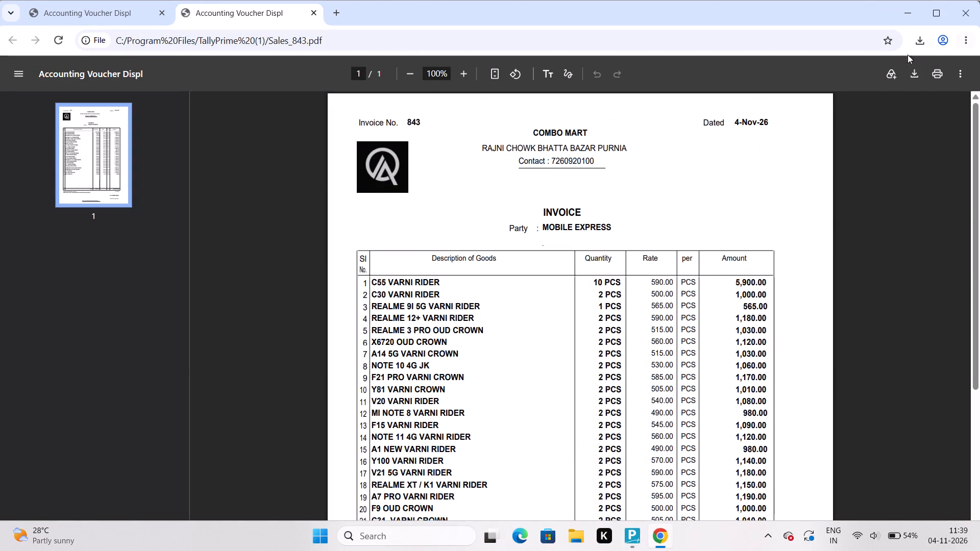
click(908, 76)
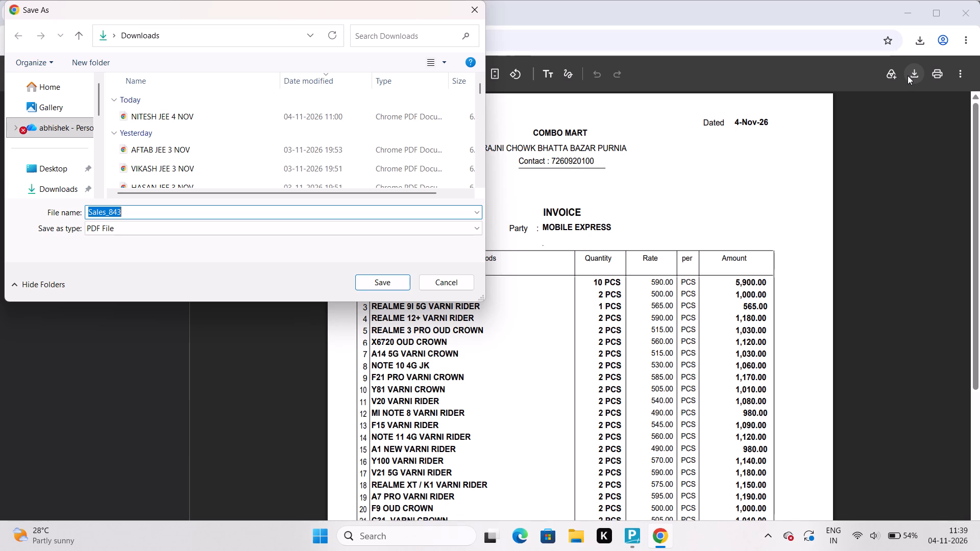
click(269, 215)
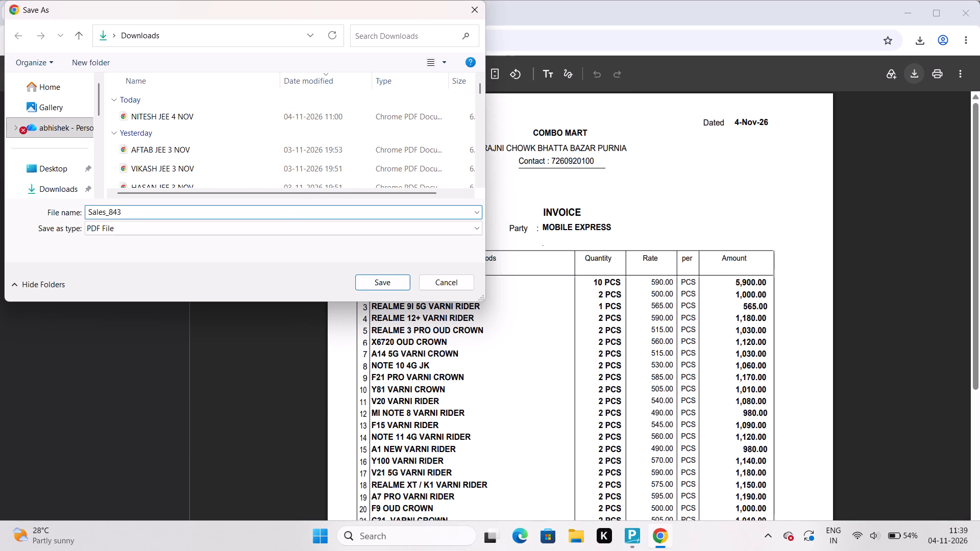
key(BackSpace)
key(BackSpace)
key(BackSpace)
key(BackSpace)
key(BackSpace)
key(BackSpace)
key(BackSpace)
key(BackSpace)
key(BackSpace)
text(MOBILE)
key(space)
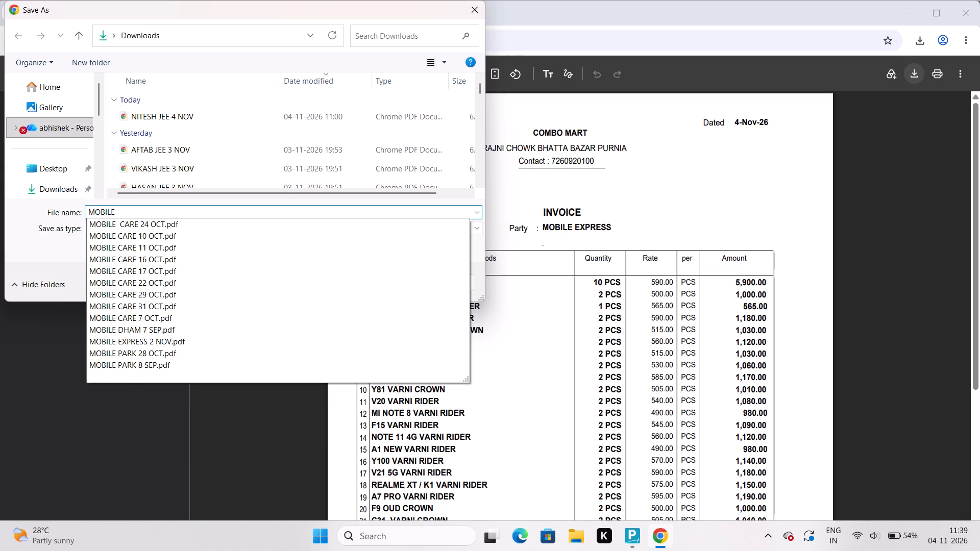
text(EXPRESS)
key(space)
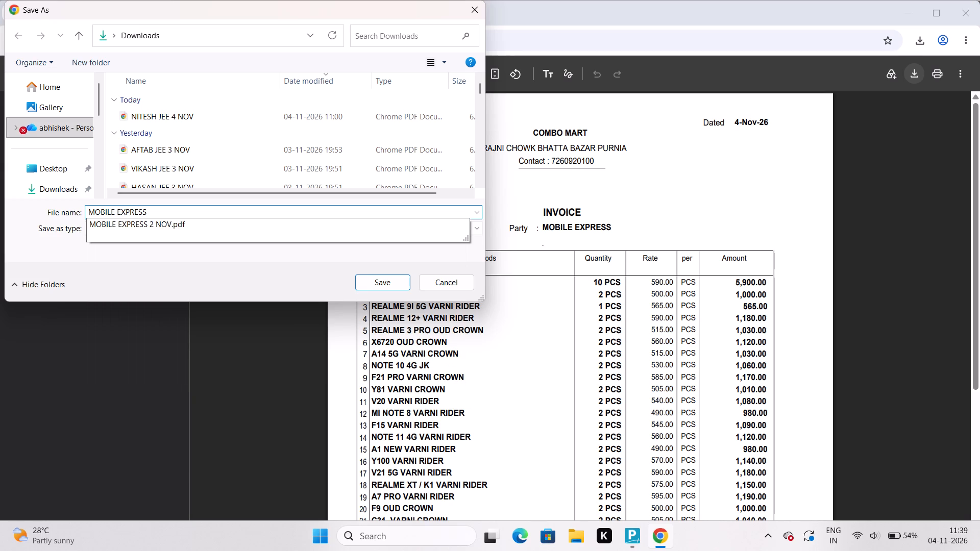
text(4)
key(space)
text(NOV)
key(Return)
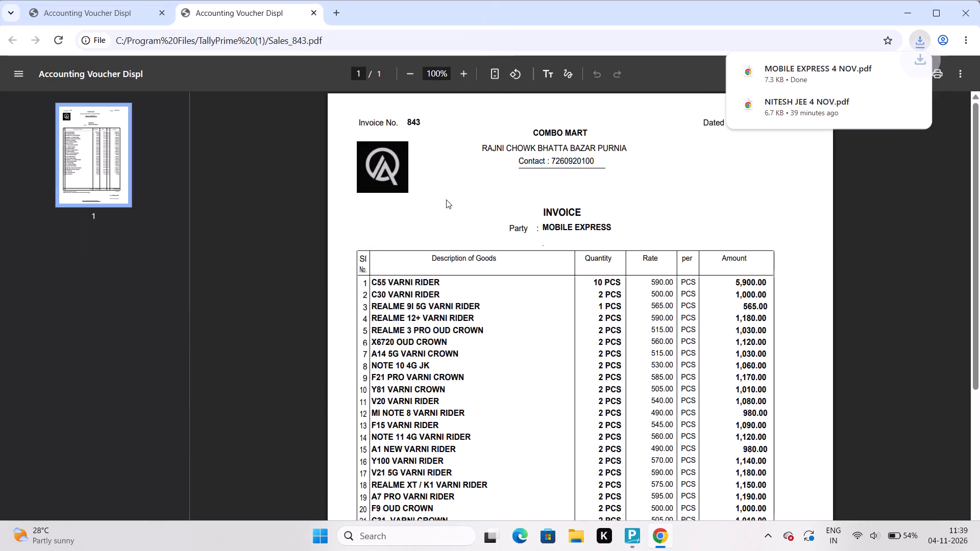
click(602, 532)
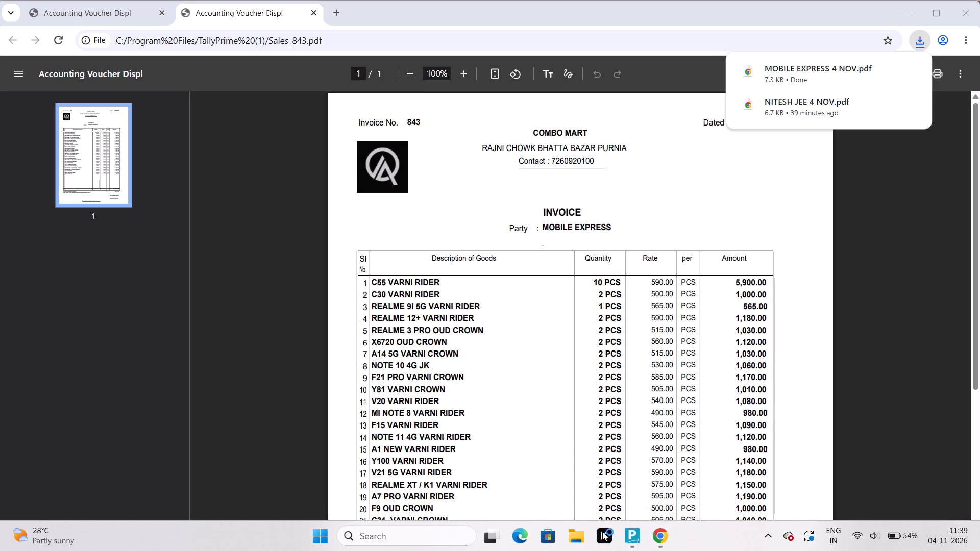